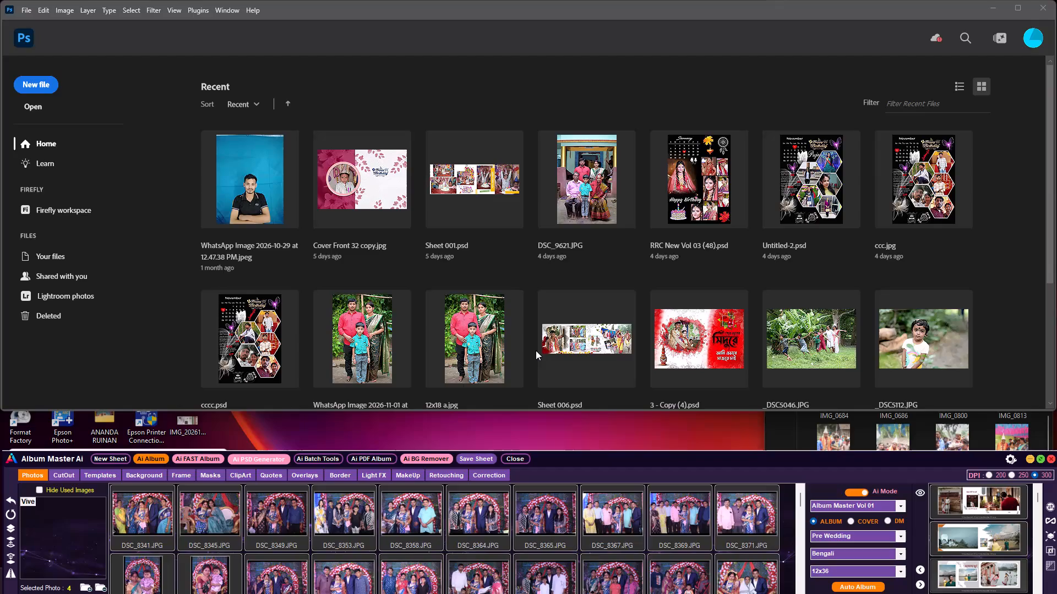
Run the tree command from the Windows Run prompt.
key("super+r")
type("tree")
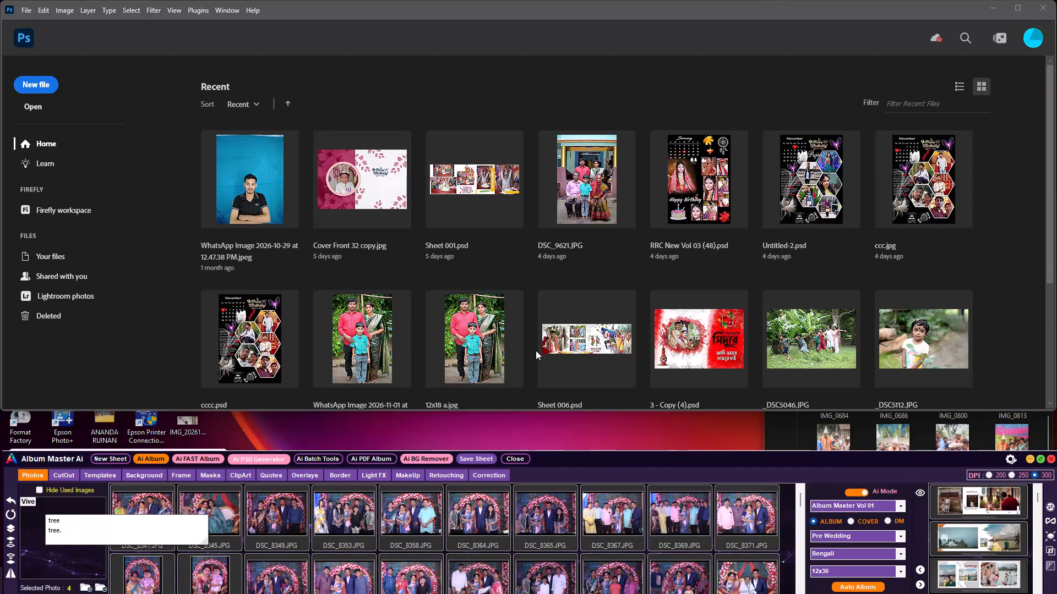
key("Return")
key("super+r")
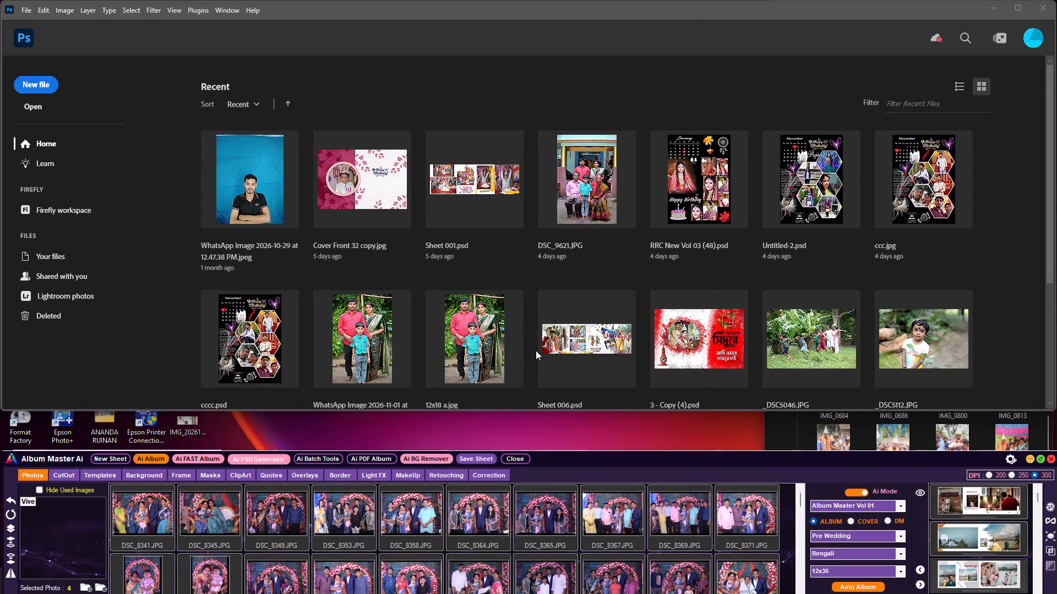
key("Down")
key("Return")
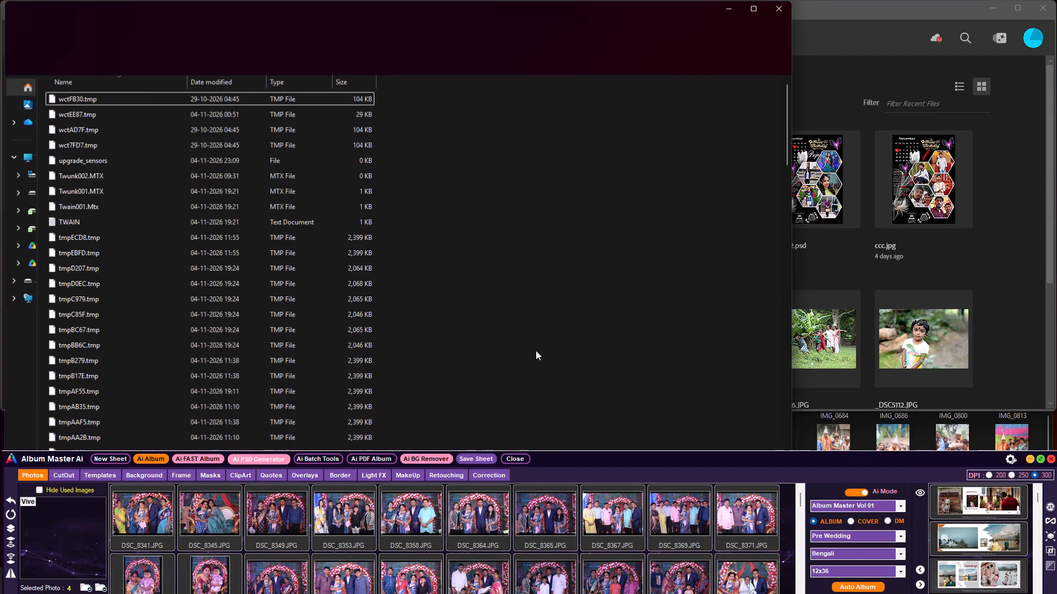
key("ctrl+a")
key("shift+Delete")
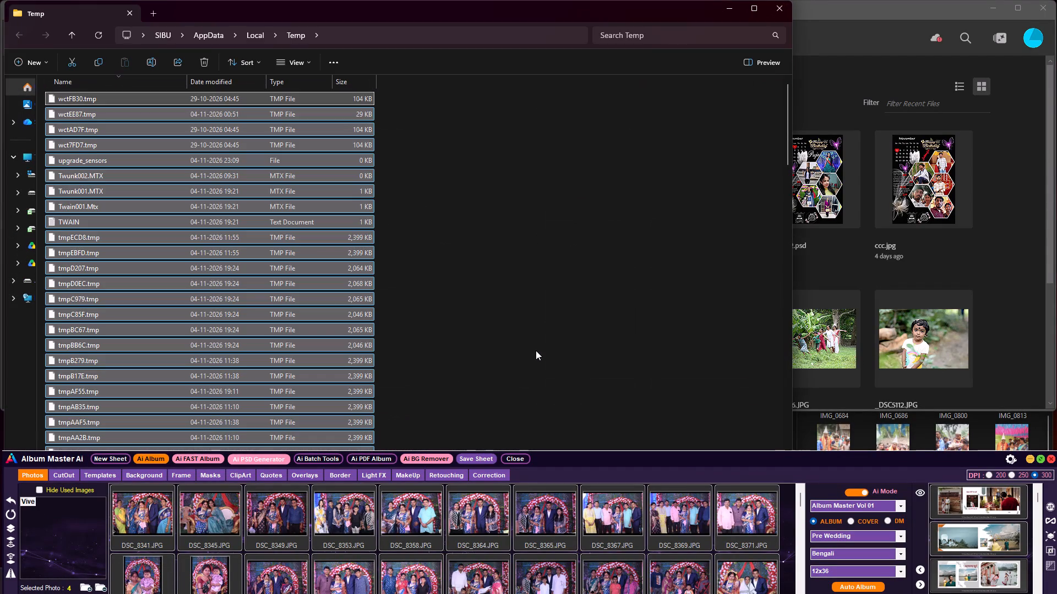
key("Return")
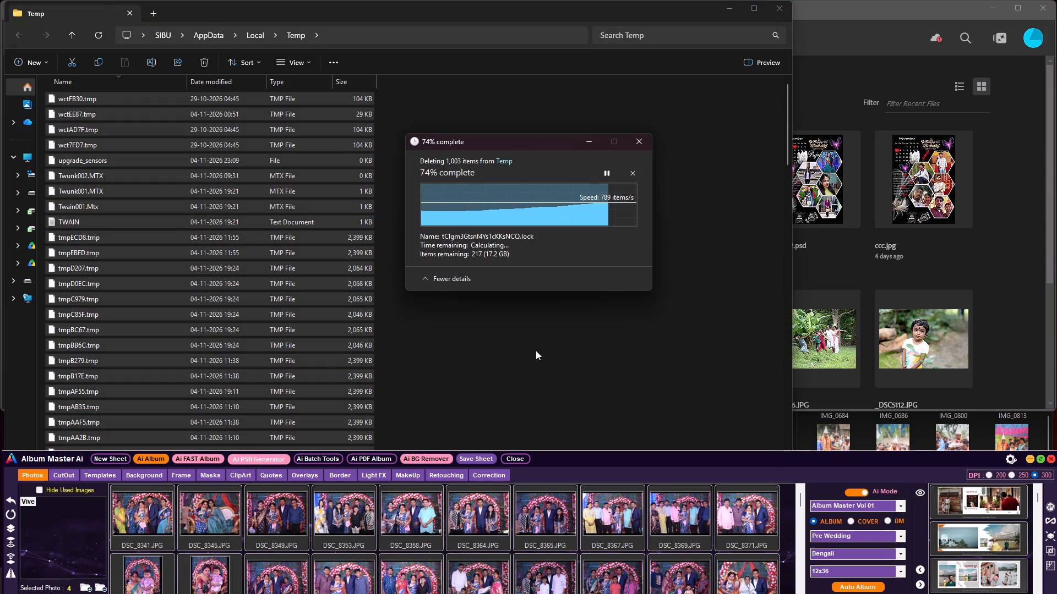
left_click(549, 263)
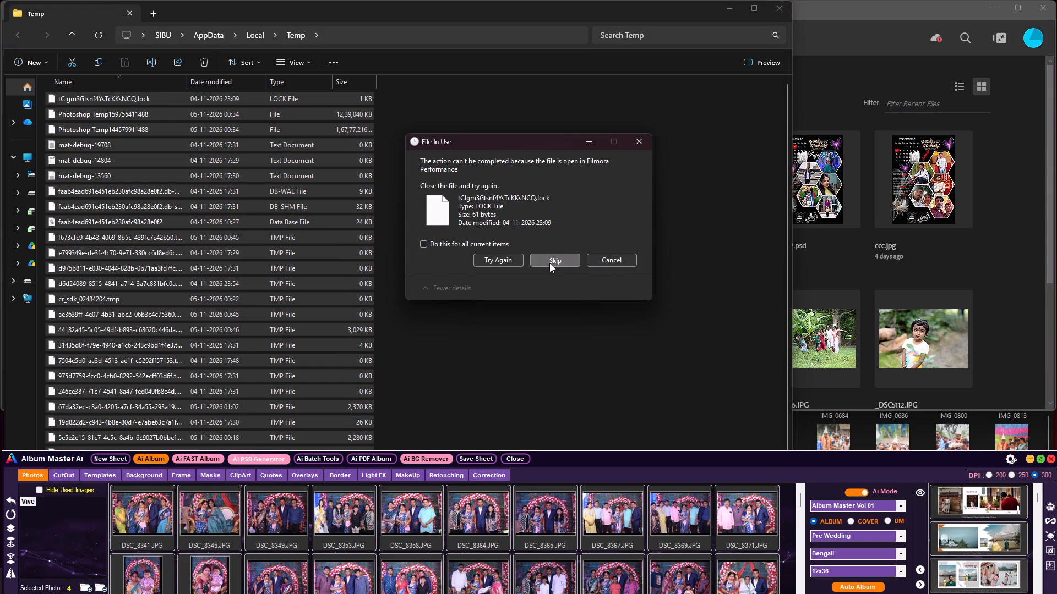
left_click(456, 244)
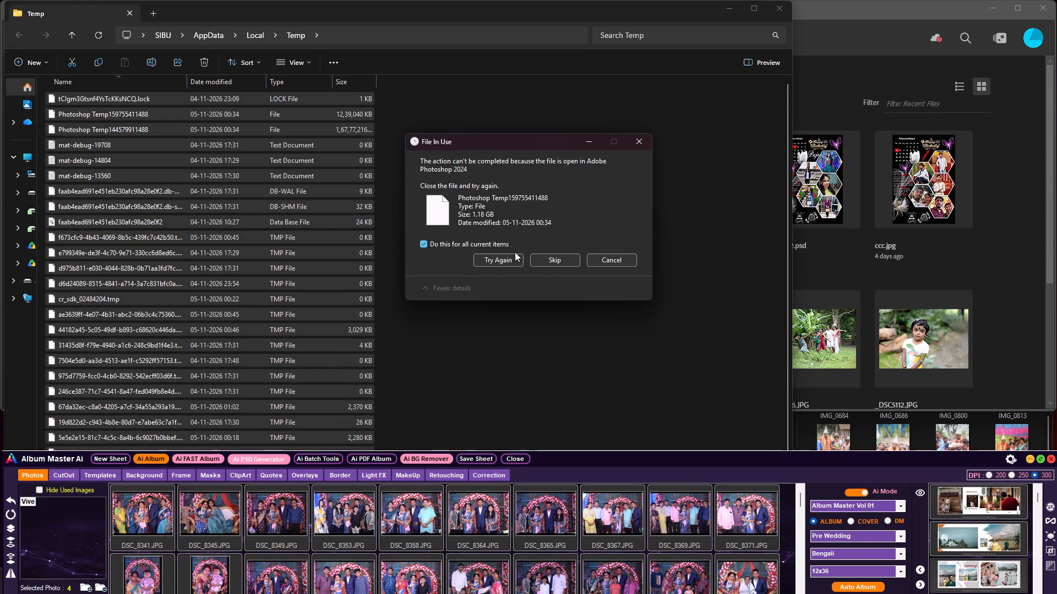
left_click(544, 260)
left_click(615, 273)
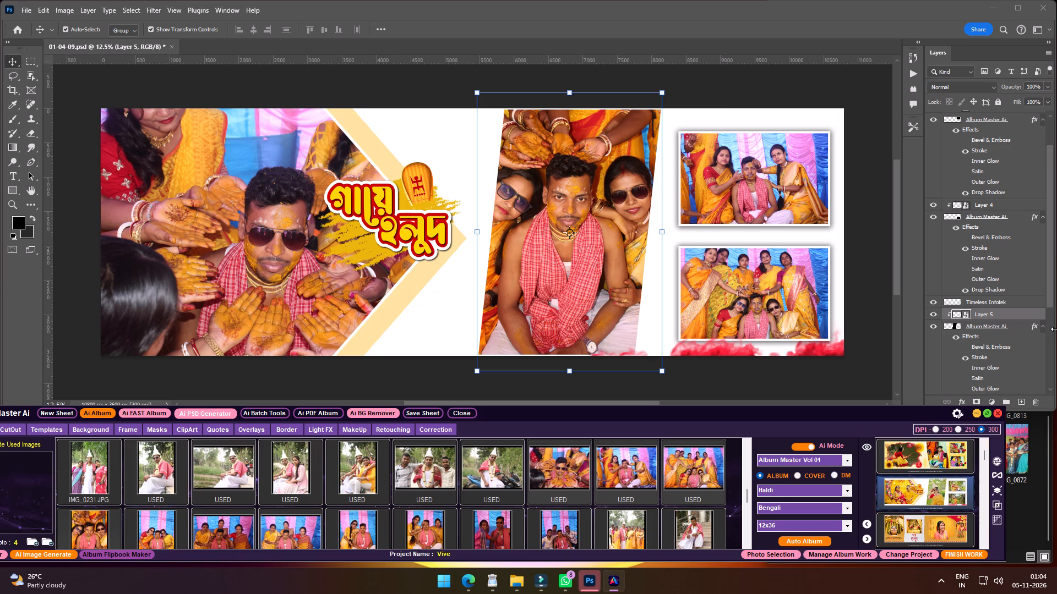
Apply the Camera Raw filter to the slanted centre photo with Temperature -14, Shadows -19, Whites +10 and Texture -2.
left_click(792, 193)
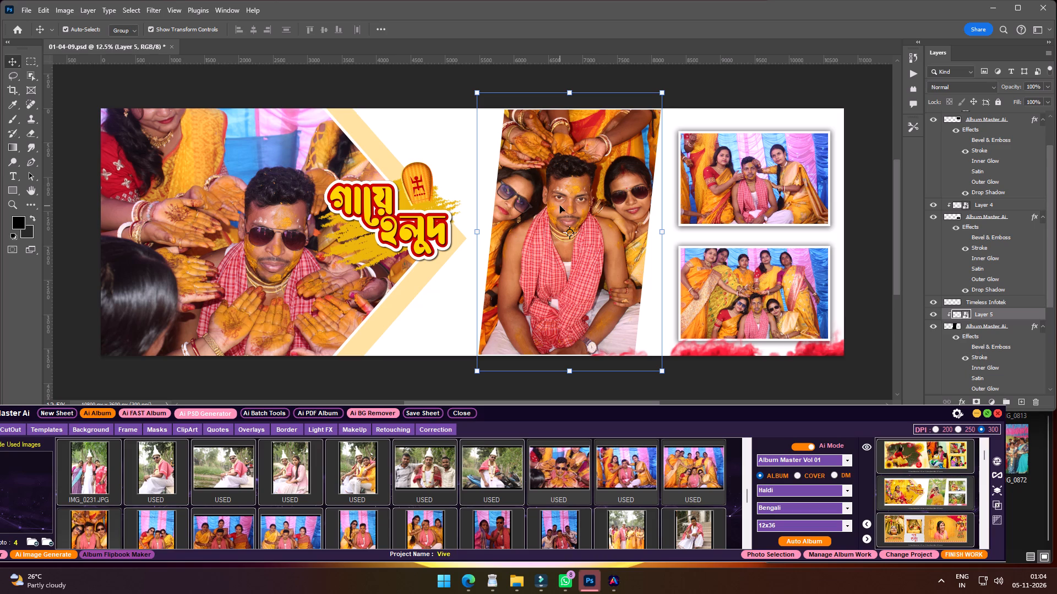
left_click(560, 206)
left_click(156, 12)
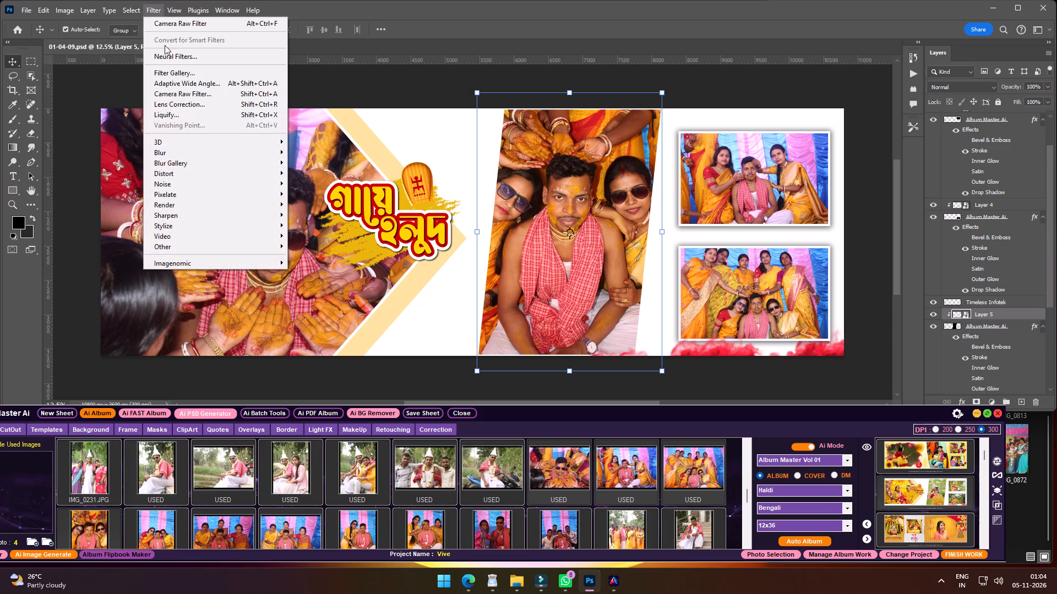
left_click(185, 23)
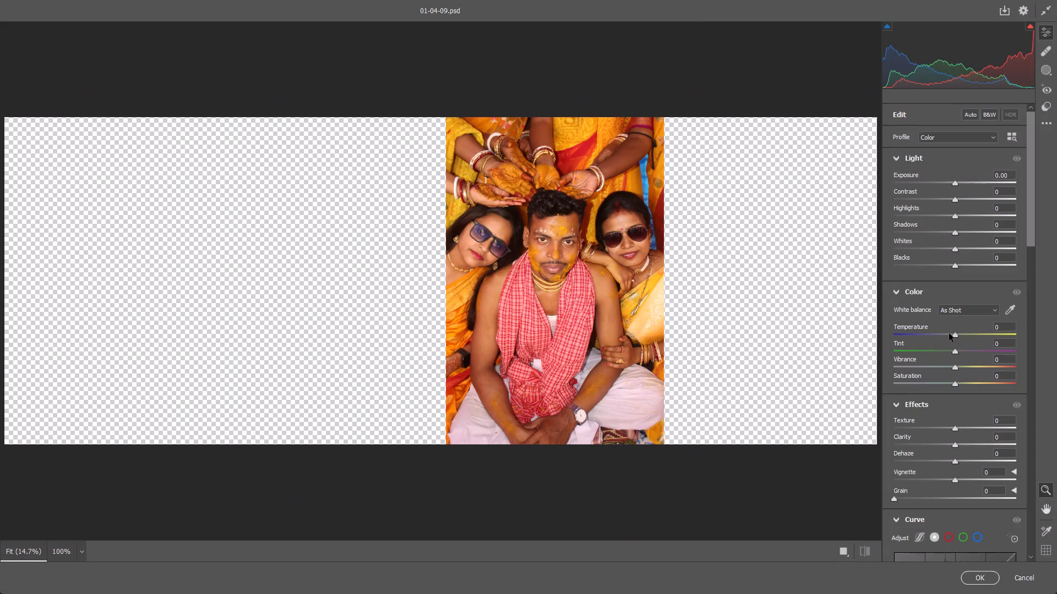
left_click(949, 333)
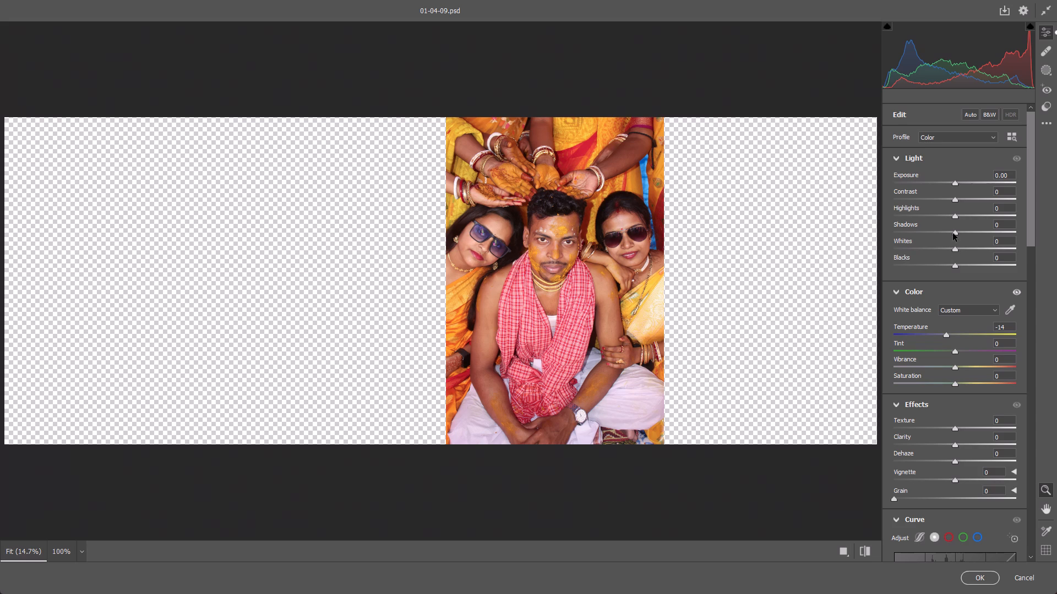
left_click_drag(958, 232, 949, 234)
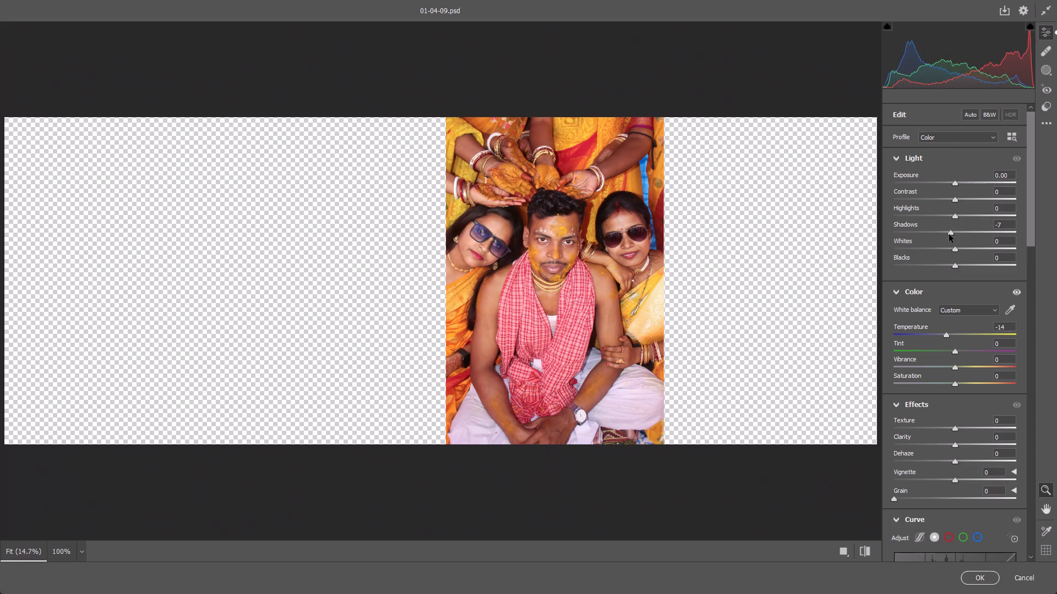
left_click_drag(949, 234, 946, 234)
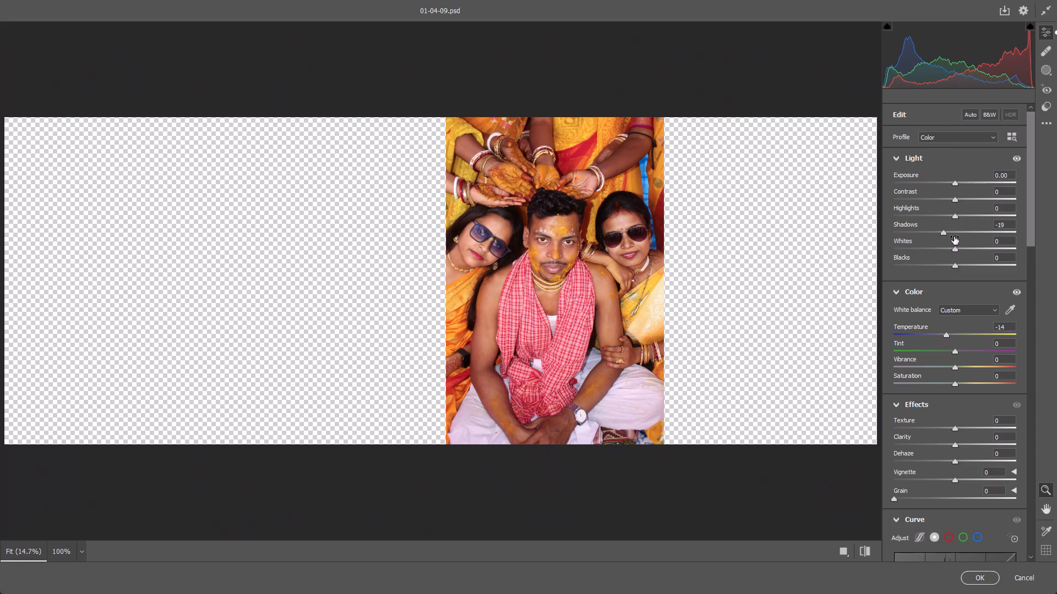
left_click_drag(954, 250, 949, 251)
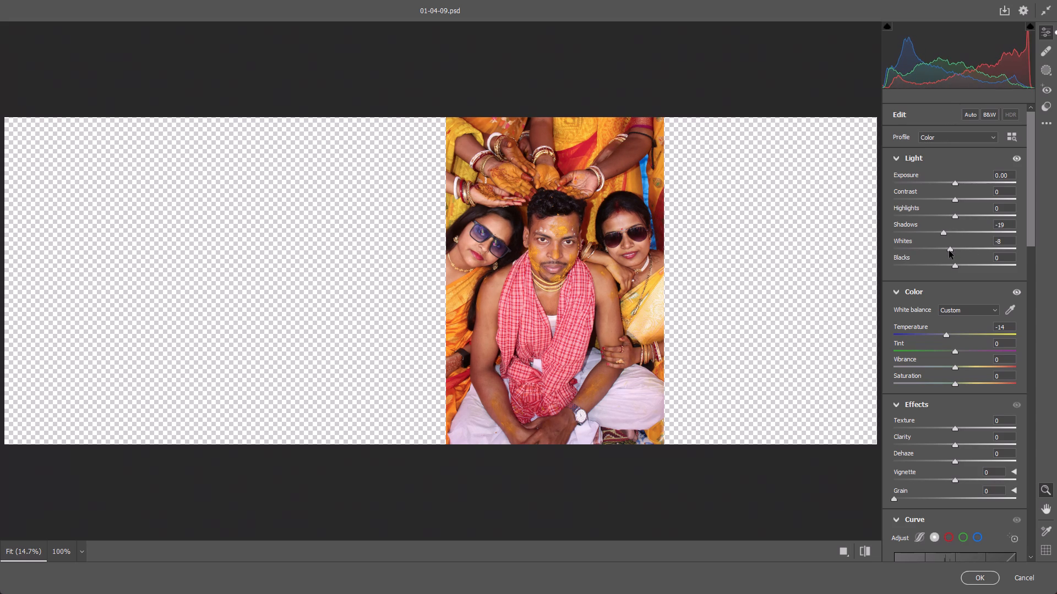
left_click_drag(949, 251, 960, 250)
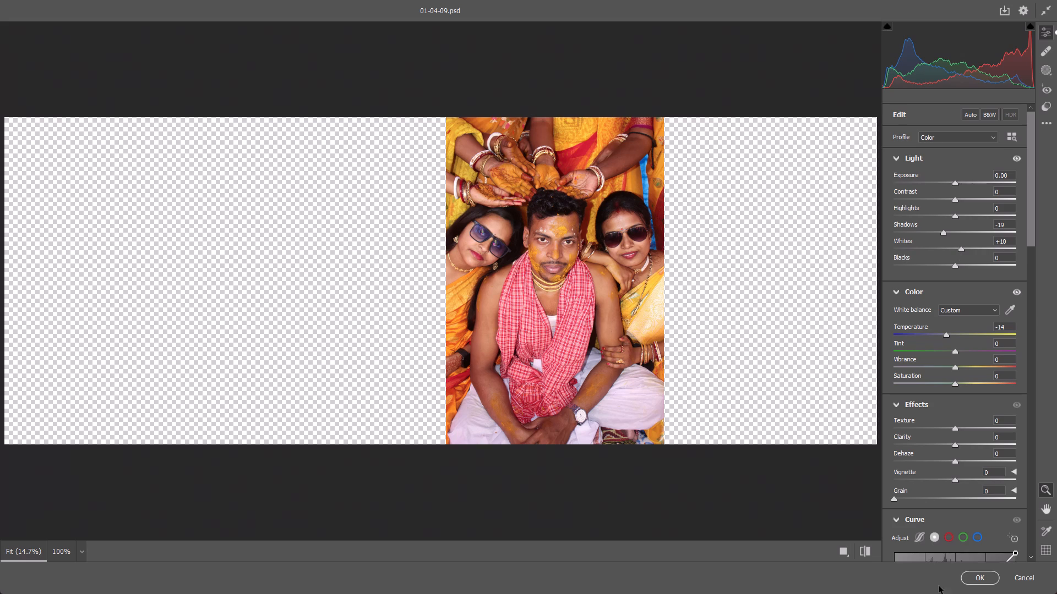
scroll(951, 343, "down", 1)
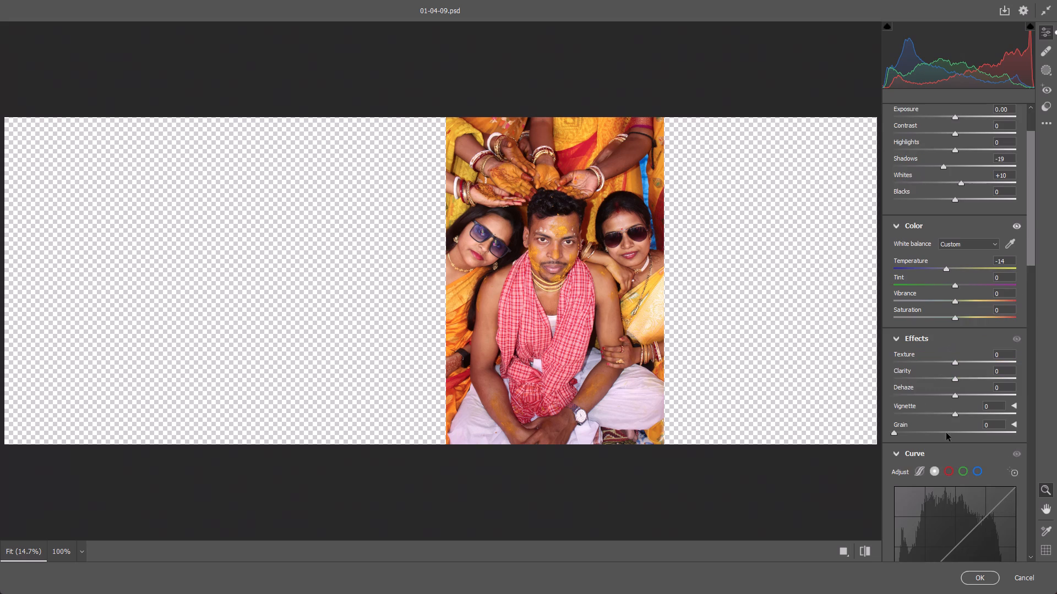
left_click(952, 361)
left_click(966, 579)
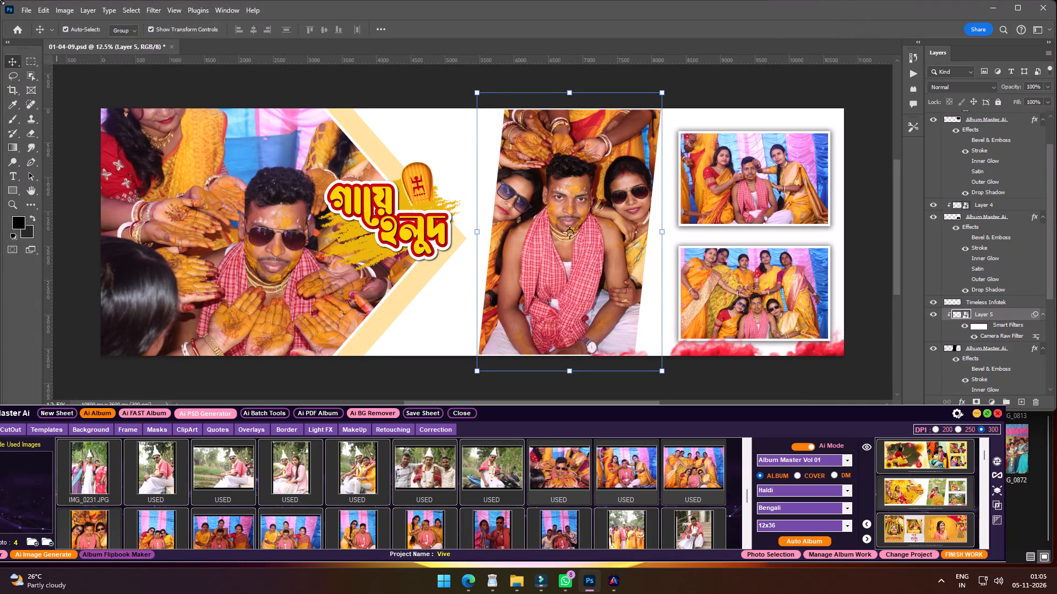
Apply Selective Color to the slanted centre photo, setting Black to +12% in the Blacks range.
left_click(57, 11)
left_click(116, 45)
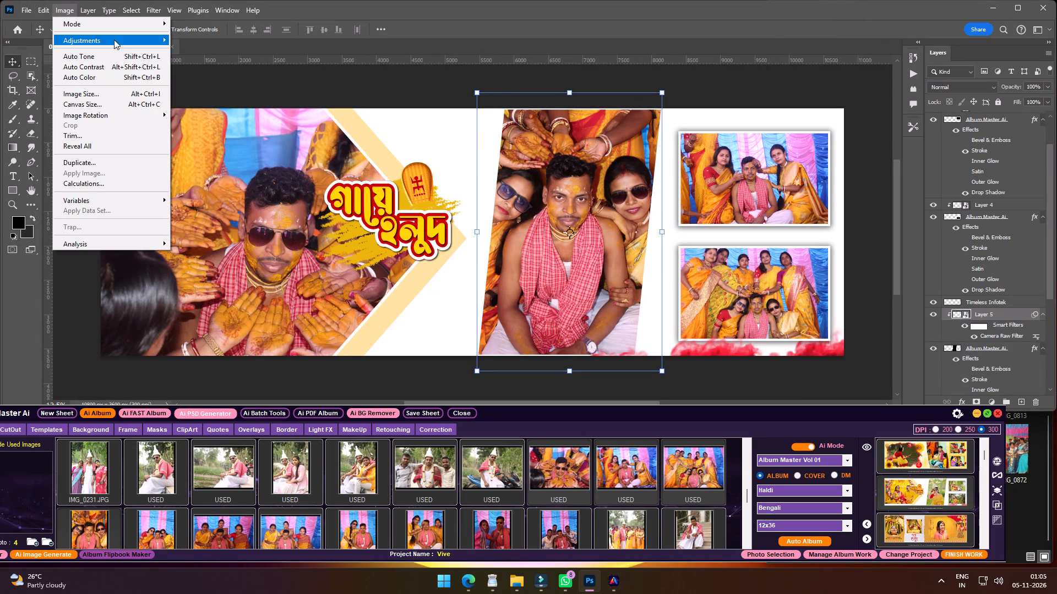
left_click(114, 40)
left_click(228, 210)
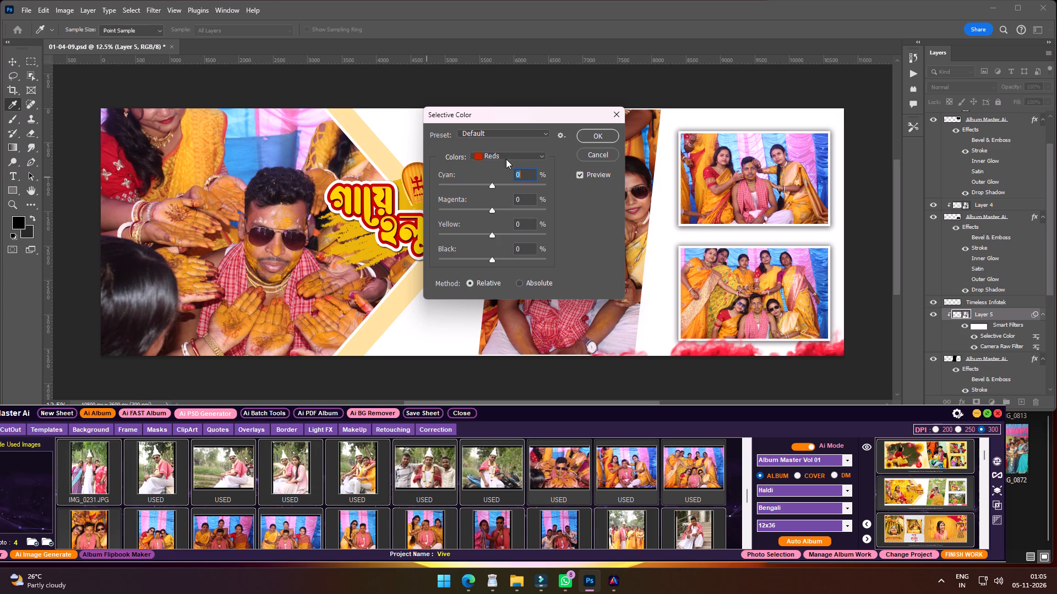
left_click(512, 154)
left_click(502, 252)
left_click(499, 258)
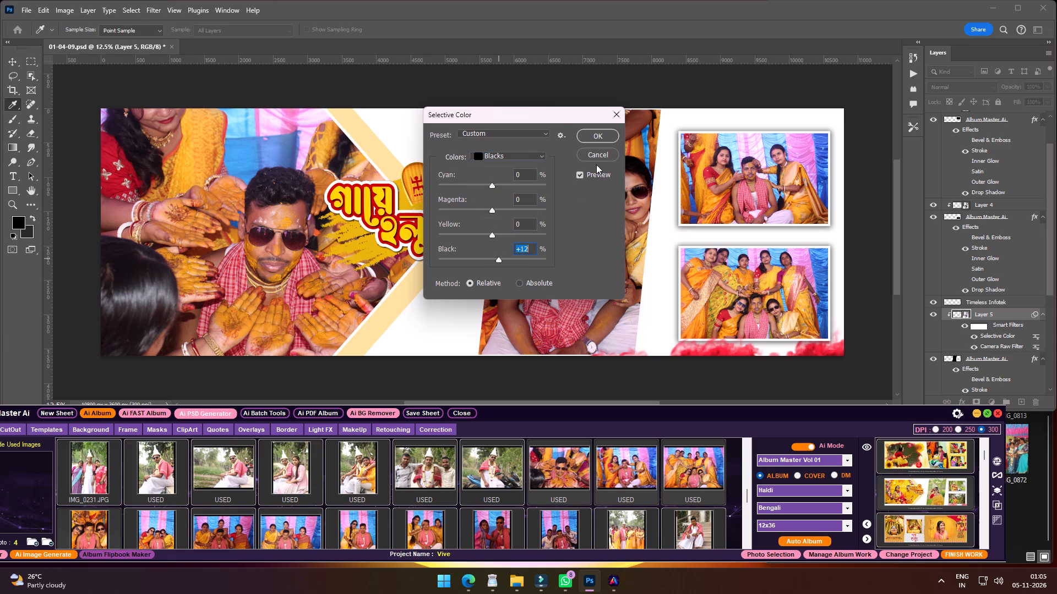
left_click(589, 137)
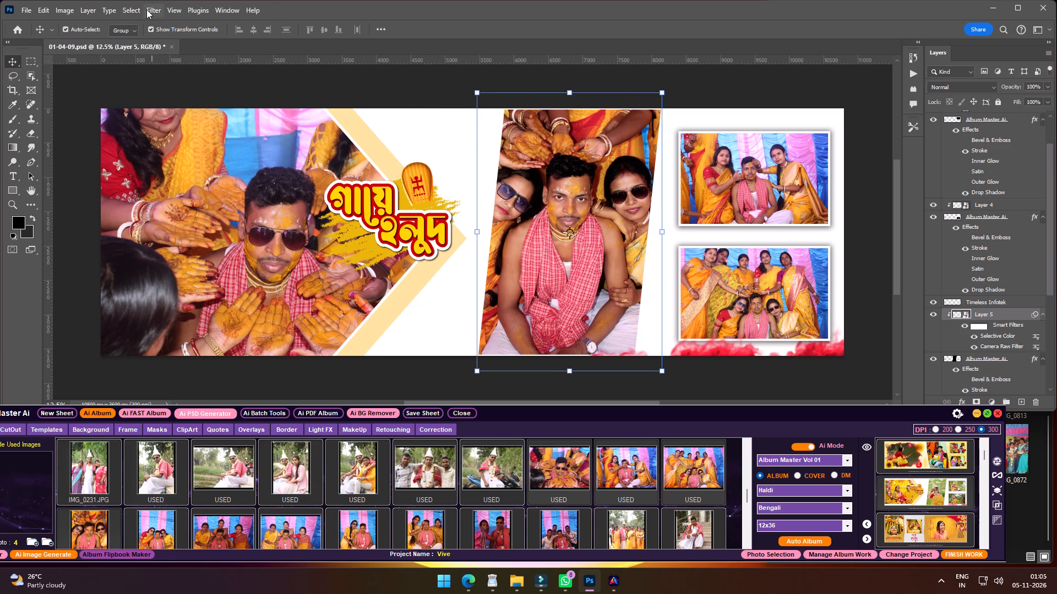
Apply the Imagenomic Portraiture filter to the slanted centre photo using the Default preset.
left_click(150, 10)
left_click(188, 263)
left_click(313, 263)
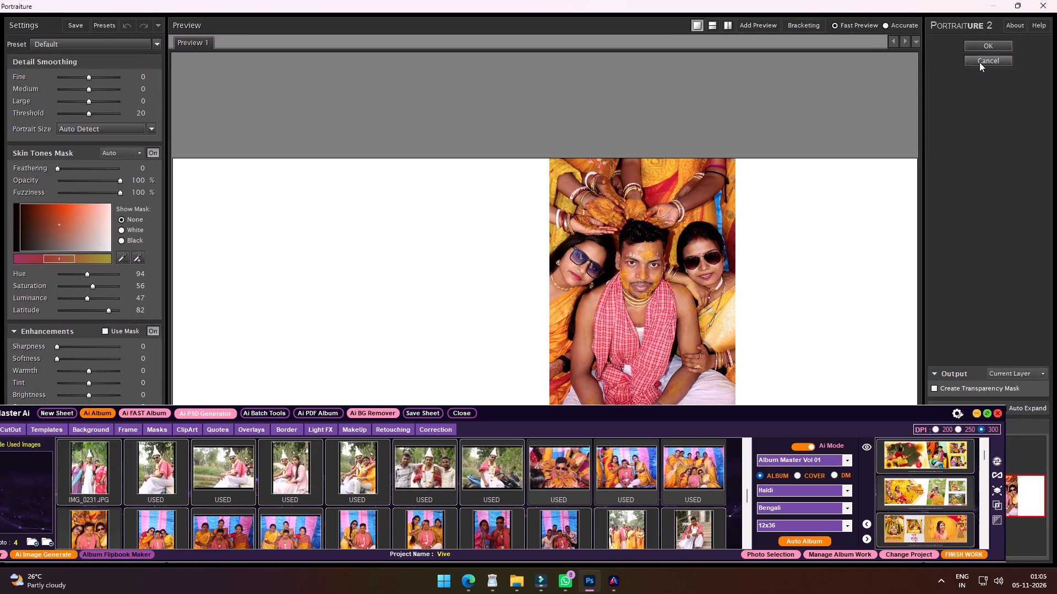
left_click(977, 51)
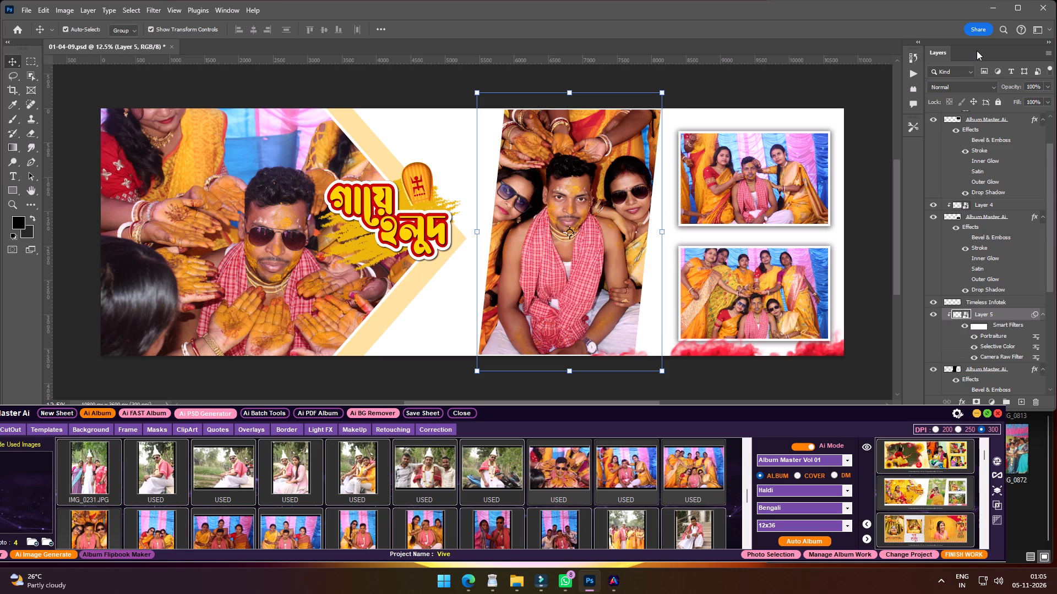
Apply Selective Color to the upper small framed photo, setting Black to +10% in the Blacks range.
left_click(767, 183)
left_click(64, 14)
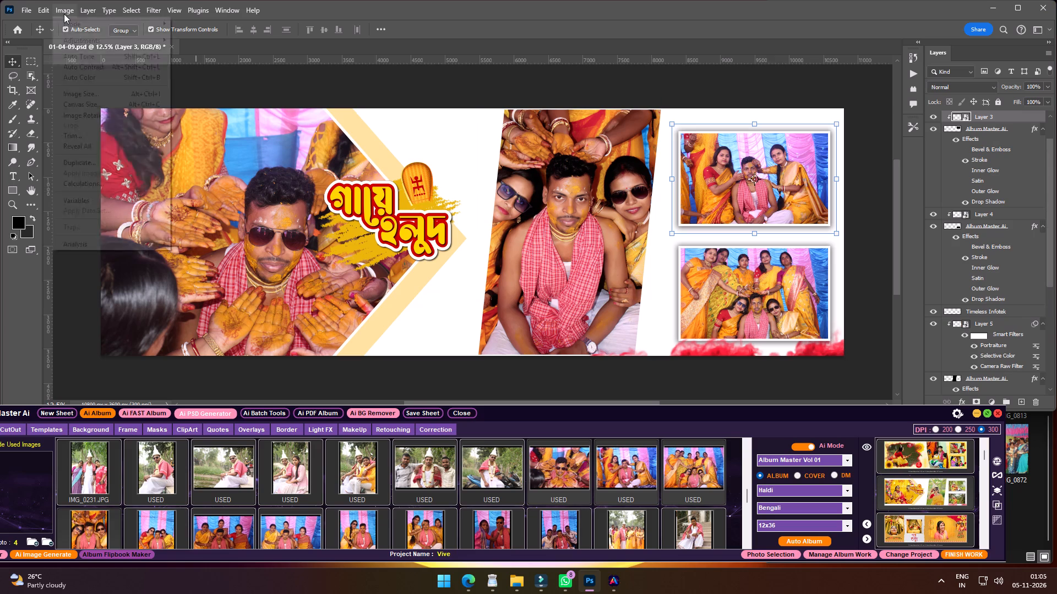
left_click(81, 43)
left_click(234, 210)
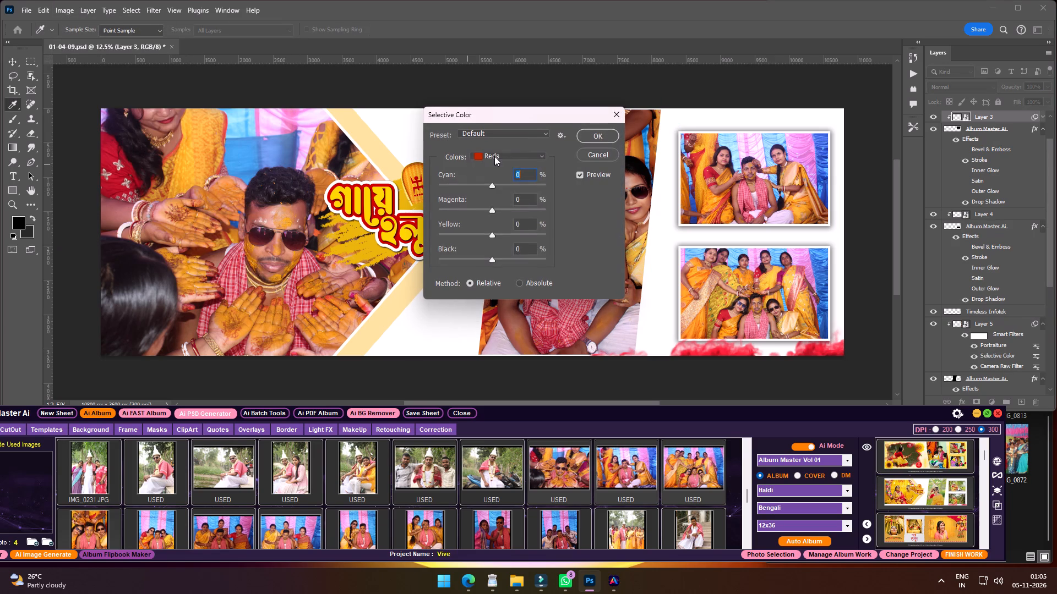
left_click(494, 156)
left_click(489, 250)
left_click(494, 258)
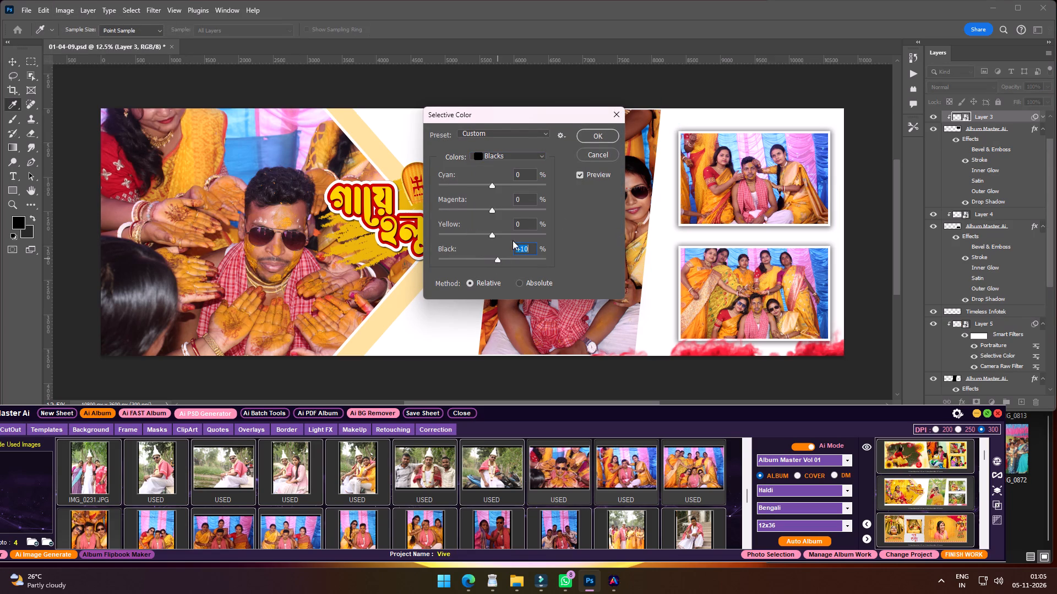
left_click(591, 136)
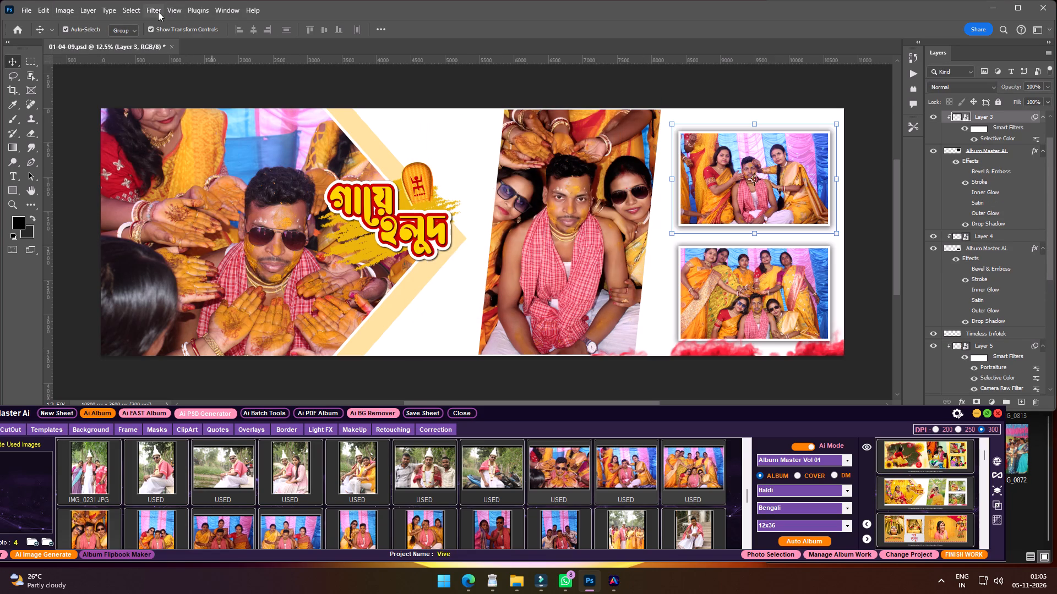
Apply the Imagenomic Portraiture filter to the upper small framed photo.
left_click(157, 12)
left_click(218, 262)
left_click(334, 262)
left_click(1000, 51)
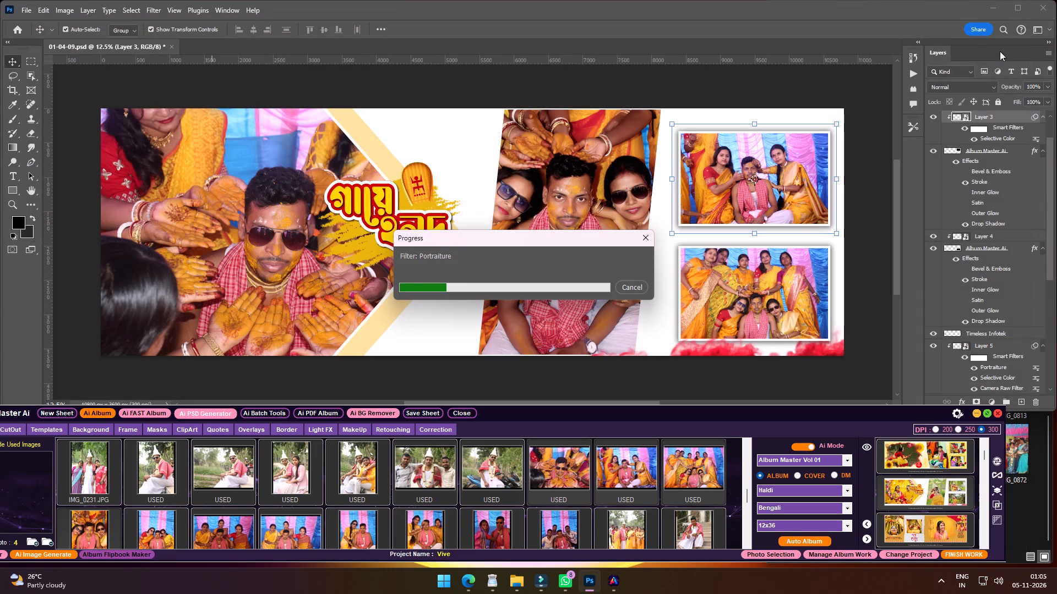
Scale the lower small group photo down to 86.59% inside its frame, keeping its proportions.
left_click(771, 267)
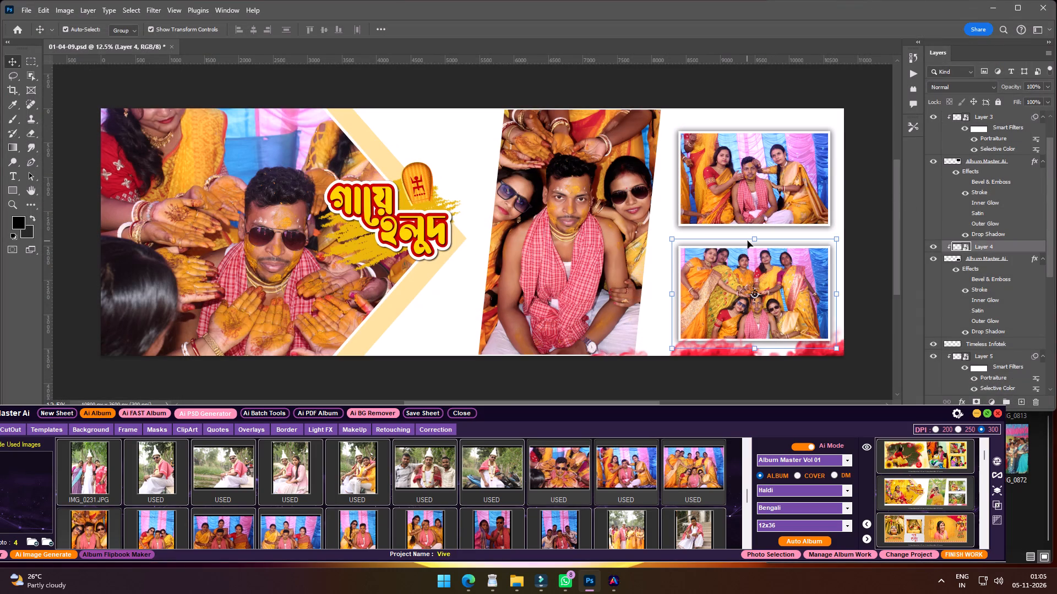
left_click_drag(753, 237, 754, 243)
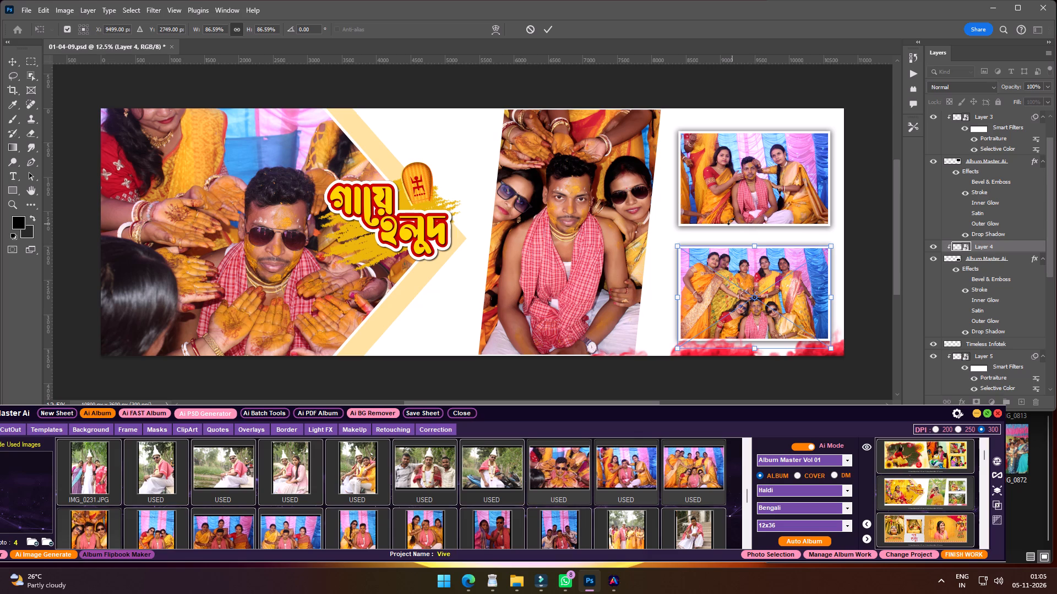
key("Return")
Apply Selective Color to the lower small group photo, setting Black to about +13% in the Blacks range.
left_click(71, 12)
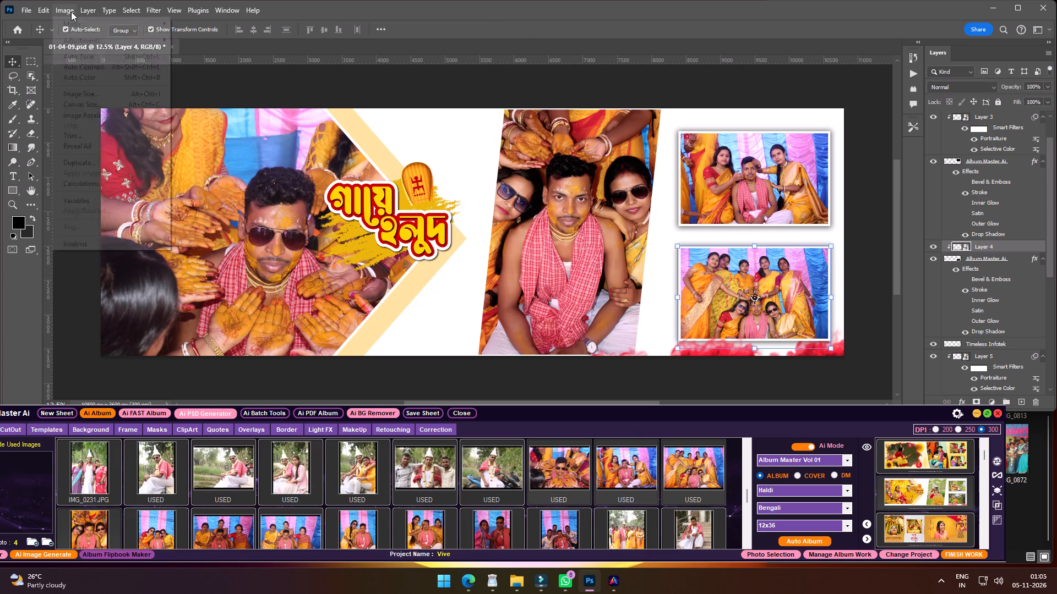
left_click(88, 40)
left_click(251, 207)
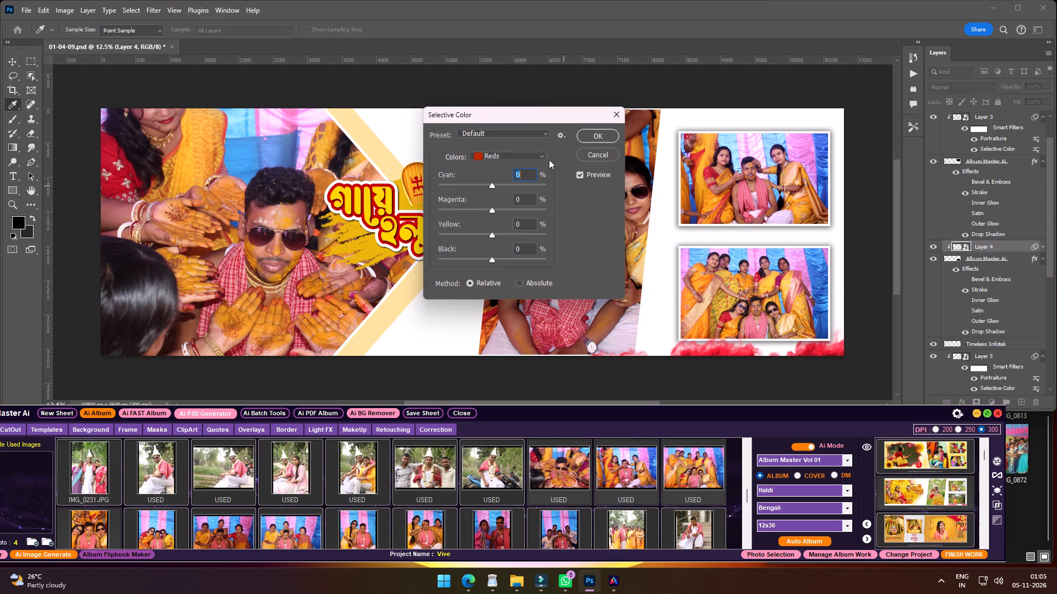
left_click(519, 152)
left_click(499, 247)
left_click_drag(493, 260, 500, 261)
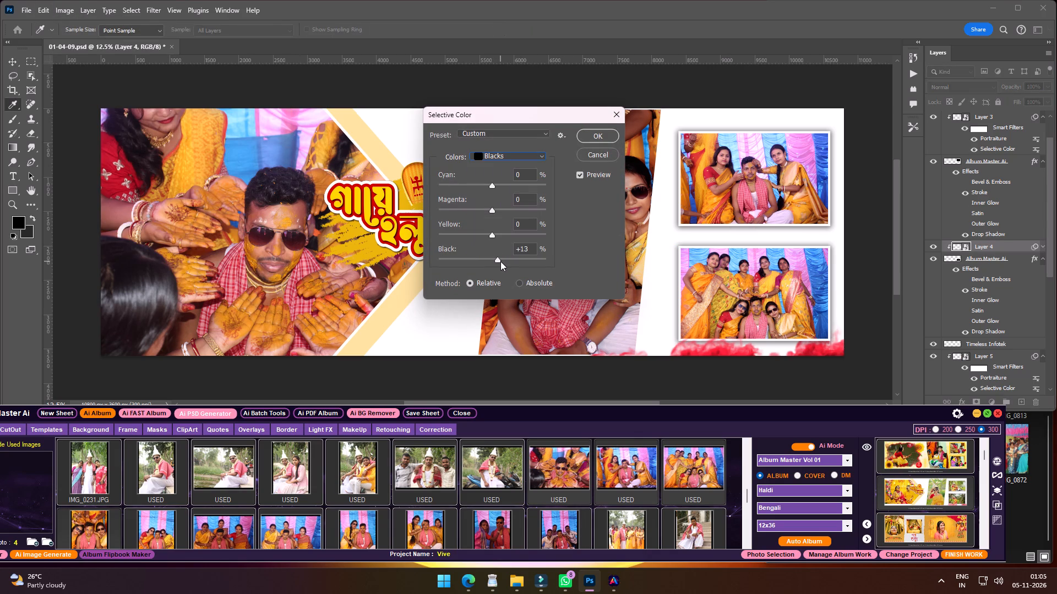
left_click_drag(500, 261, 500, 262)
left_click(600, 139)
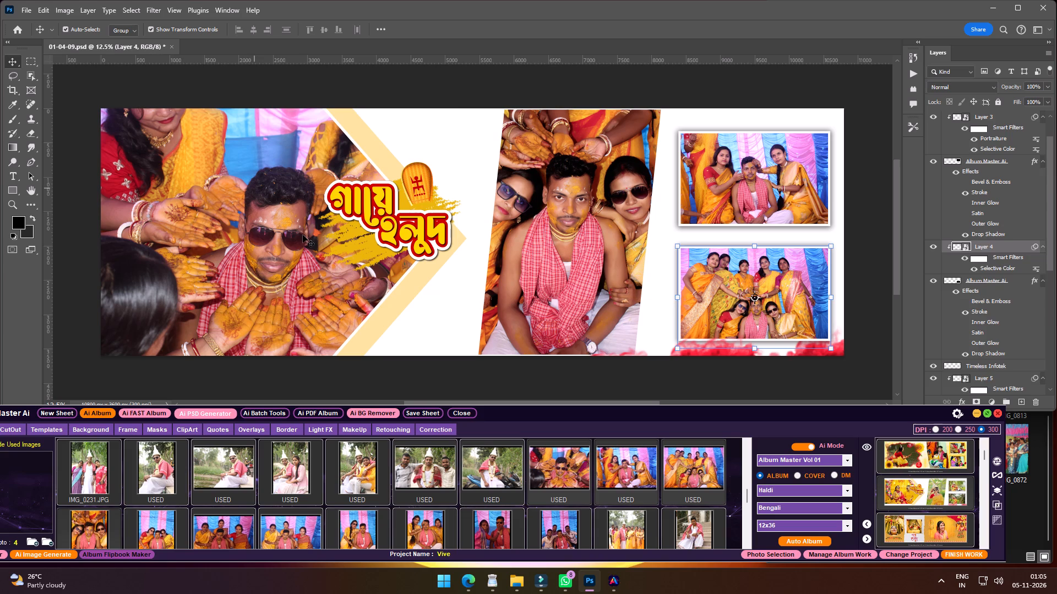
Apply Selective Color to the large photo on the sheet's left side, raising Black slightly in the Blacks range.
left_click(295, 235)
left_click(62, 12)
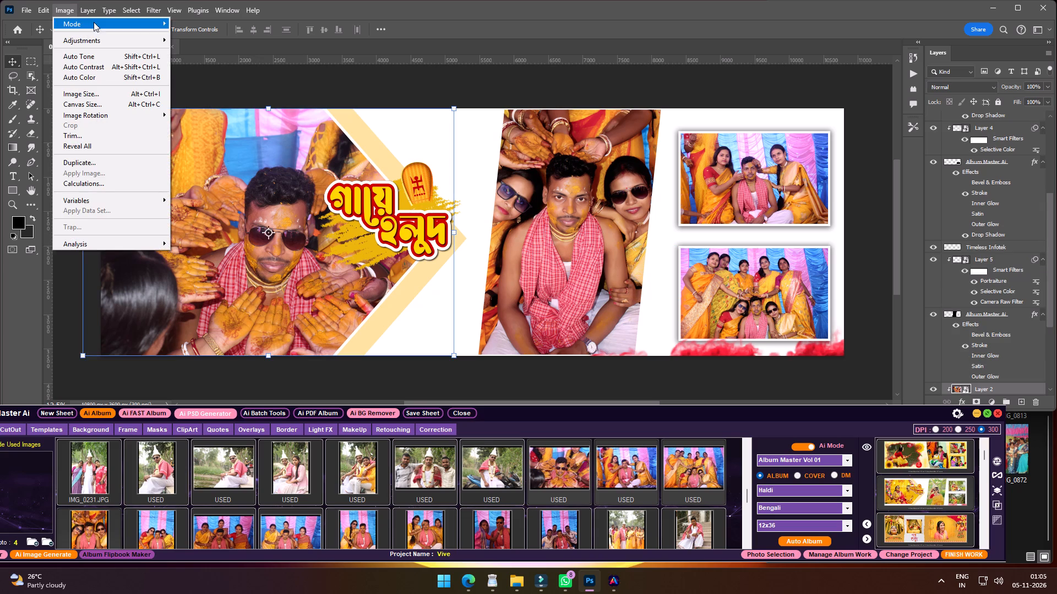
left_click(105, 43)
left_click(224, 208)
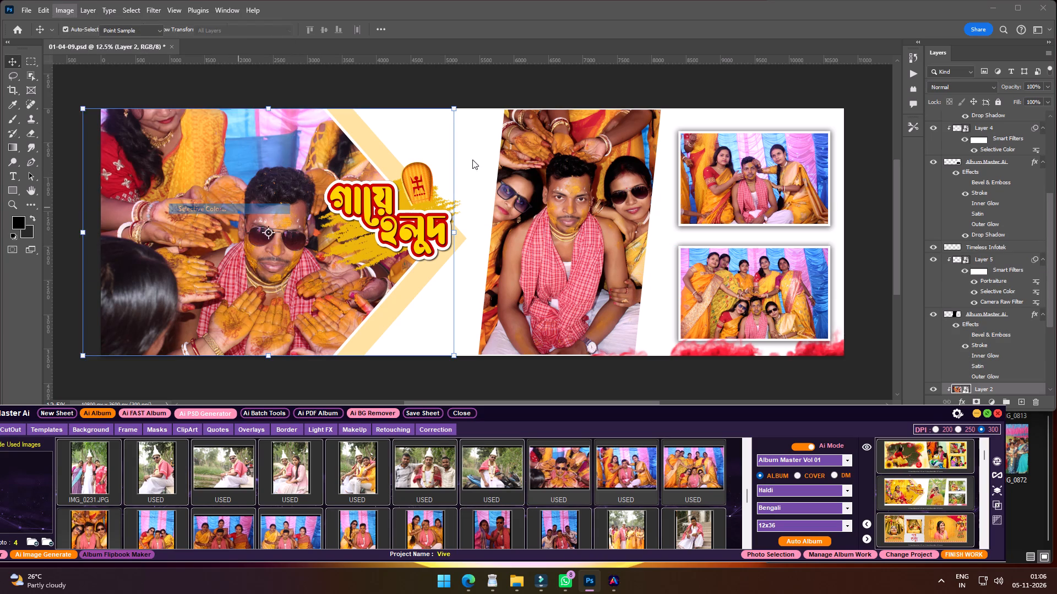
left_click(514, 150)
left_click(514, 156)
left_click(497, 252)
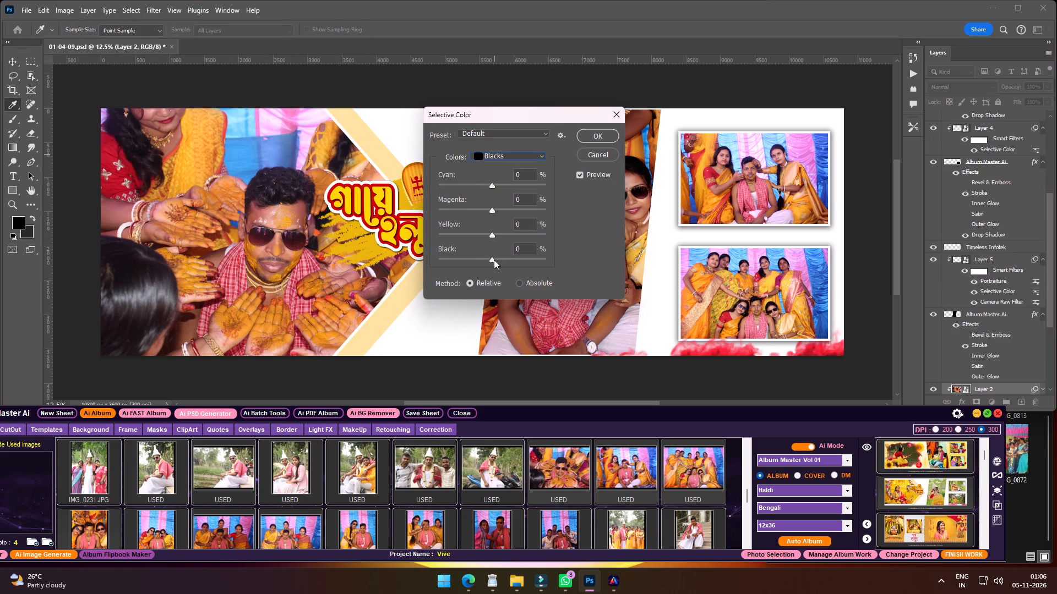
left_click(494, 260)
left_click(591, 136)
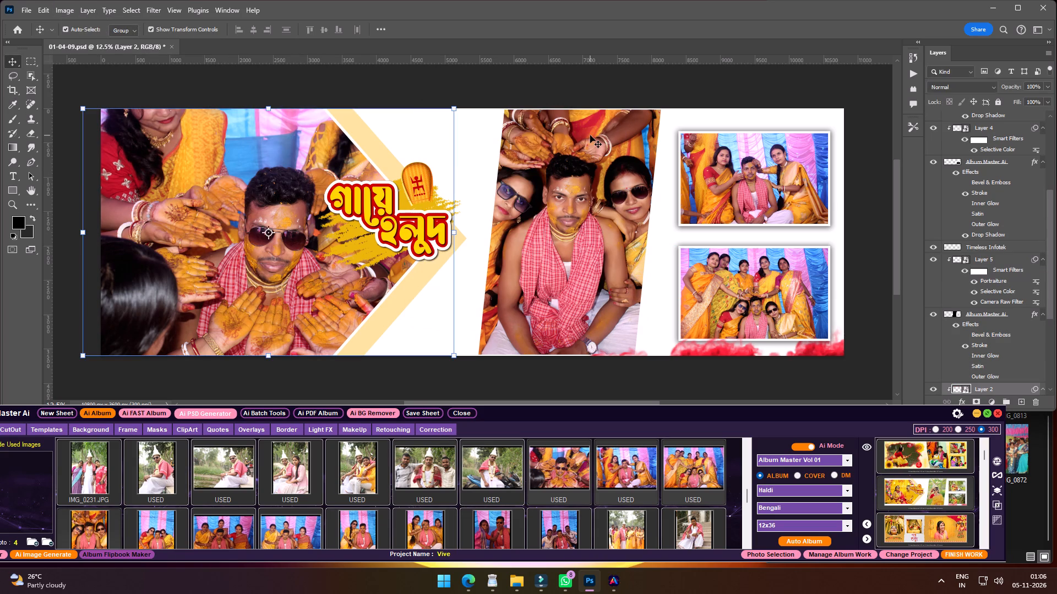
Apply the Imagenomic Portraiture filter to the large photo on the sheet's left side, using the Smoothing: Medium preset.
left_click(150, 13)
left_click(193, 257)
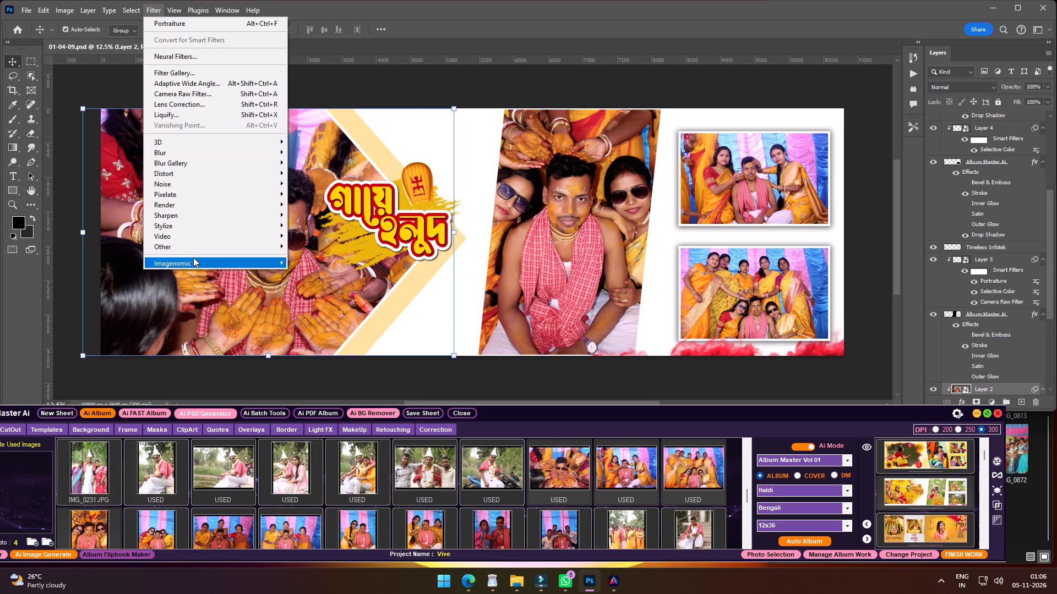
left_click(336, 260)
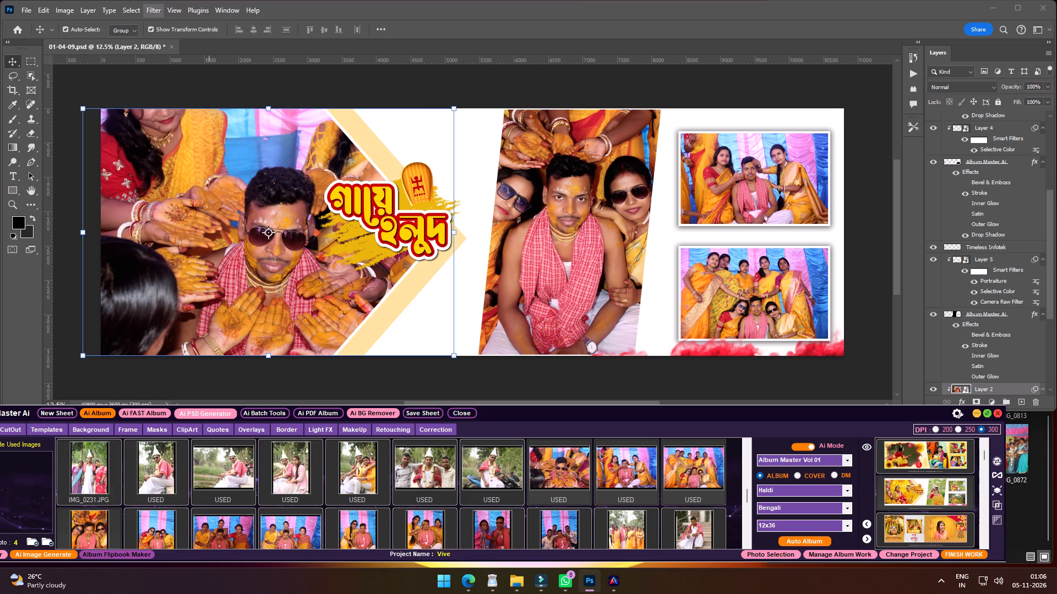
left_click(118, 52)
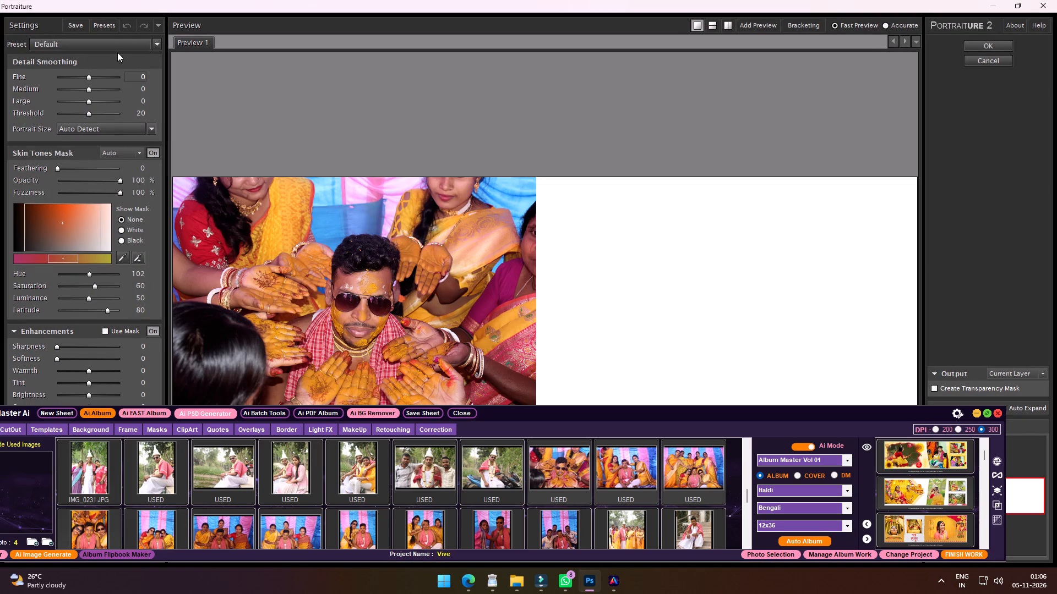
left_click(107, 37)
left_click(84, 50)
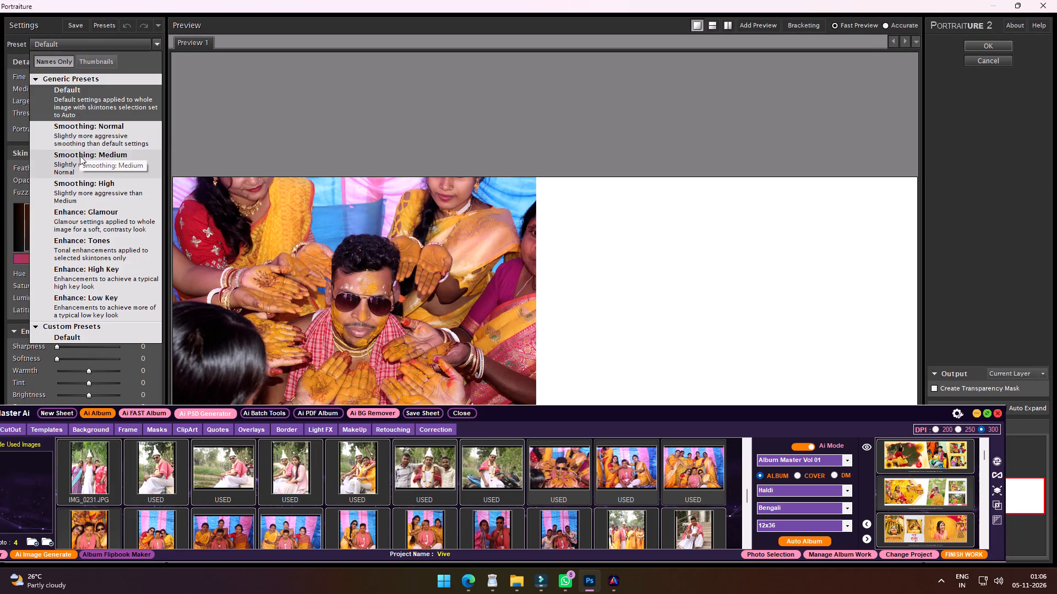
left_click(80, 155)
left_click(1001, 41)
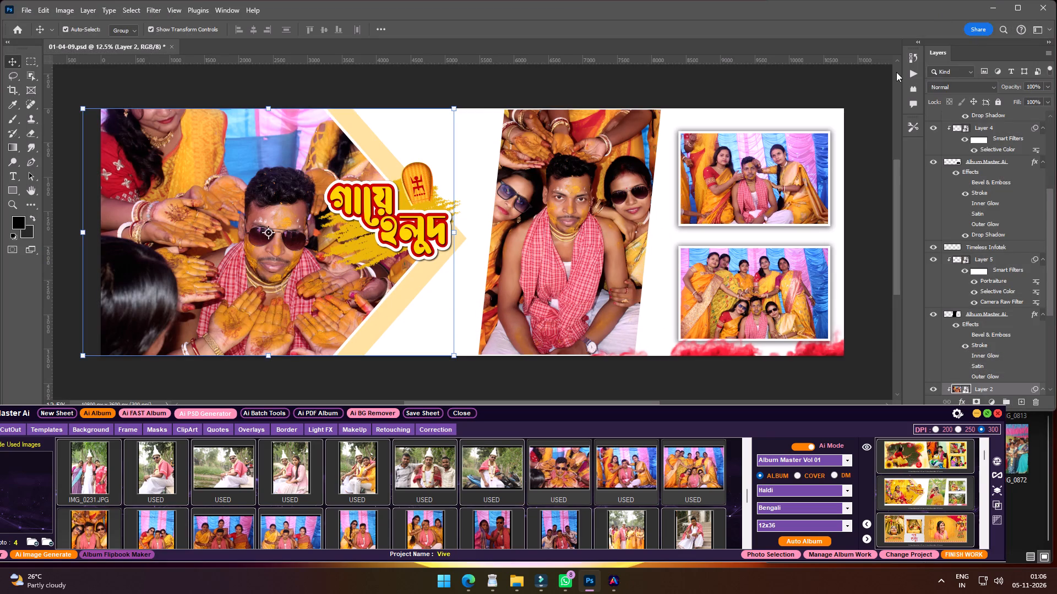
left_click(773, 94)
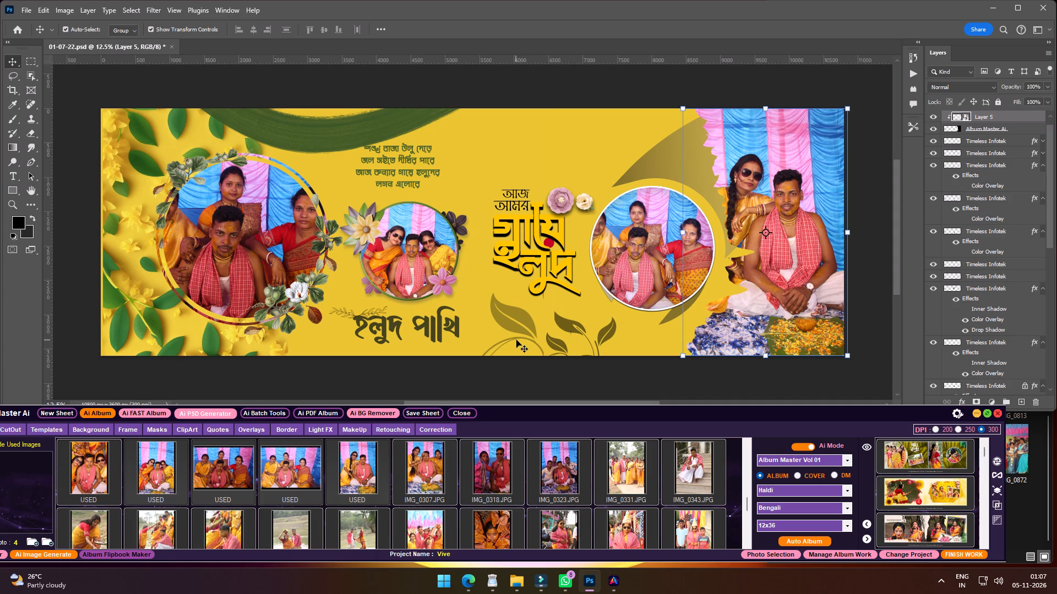
Shift the large photo at the new sheet's right end slightly to the right and down inside its frame.
left_click(778, 220)
left_click_drag(776, 221, 788, 223)
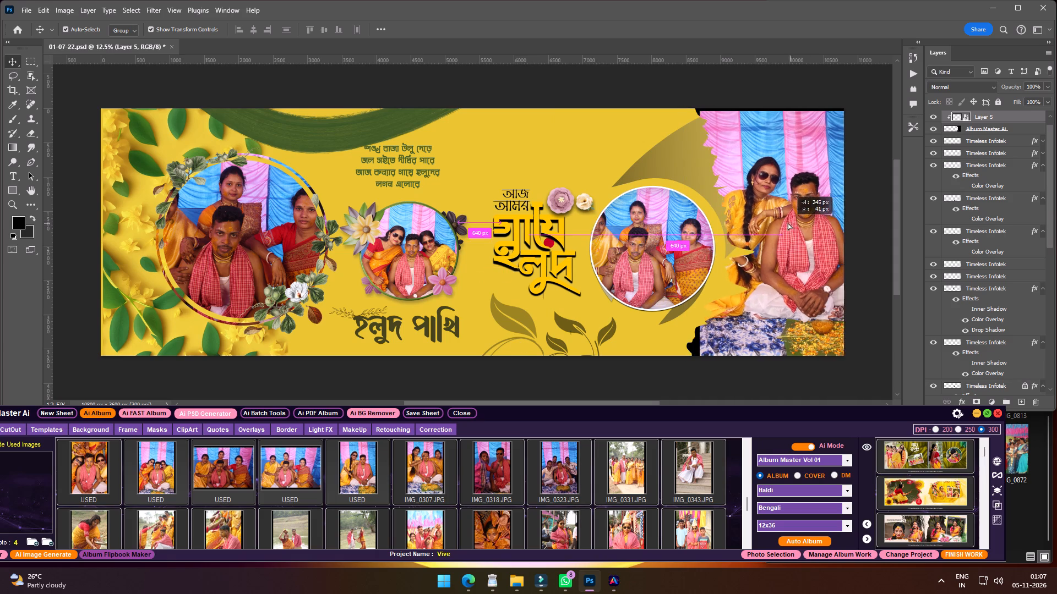
left_click_drag(788, 223, 787, 218)
left_click_drag(787, 219, 780, 222)
Scale the group photo in the white-bordered circle right of the Bengali title to 105.17% and shift it right to fit everyone.
left_click(652, 245)
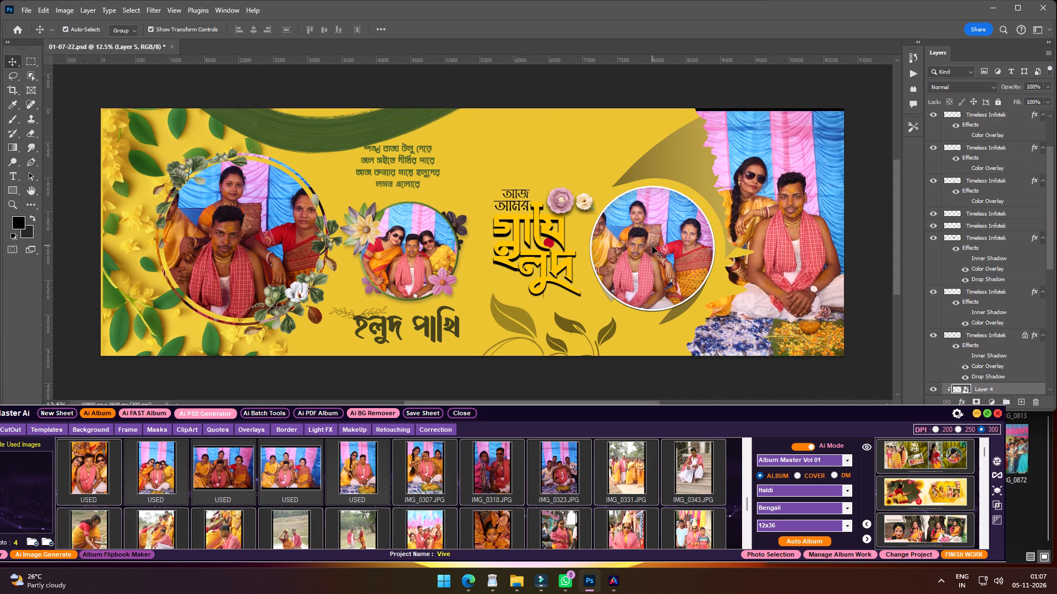
left_click_drag(648, 246, 659, 248)
left_click_drag(646, 259, 650, 260)
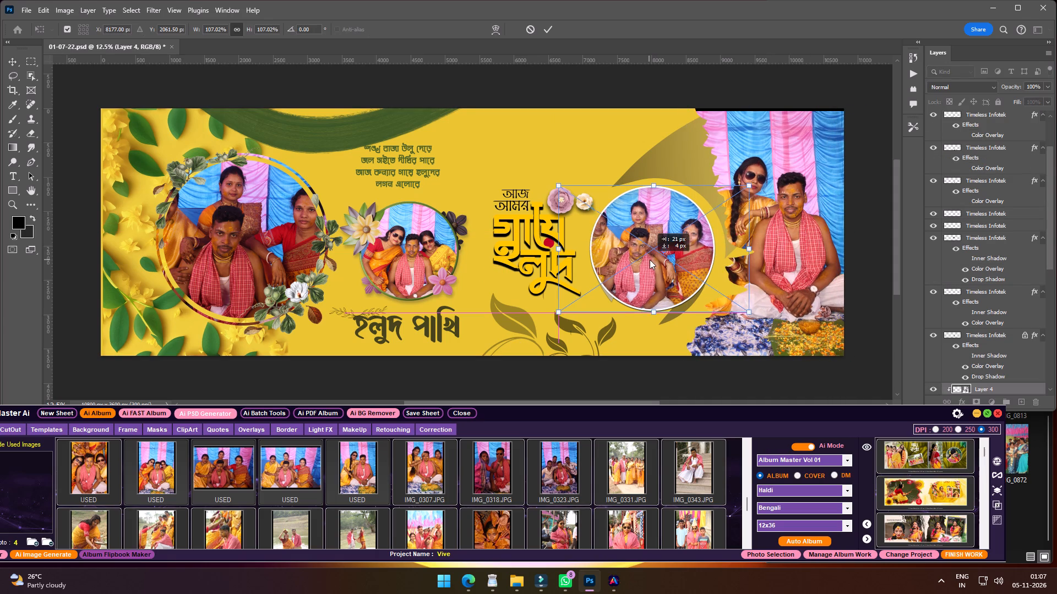
left_click_drag(650, 260, 660, 261)
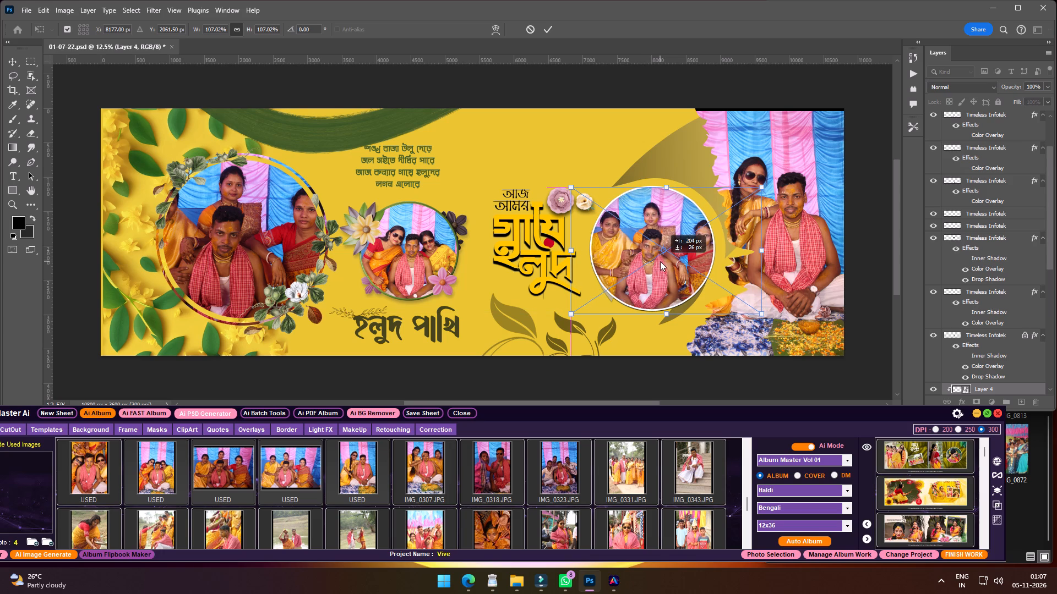
left_click_drag(660, 261, 658, 261)
left_click(669, 313)
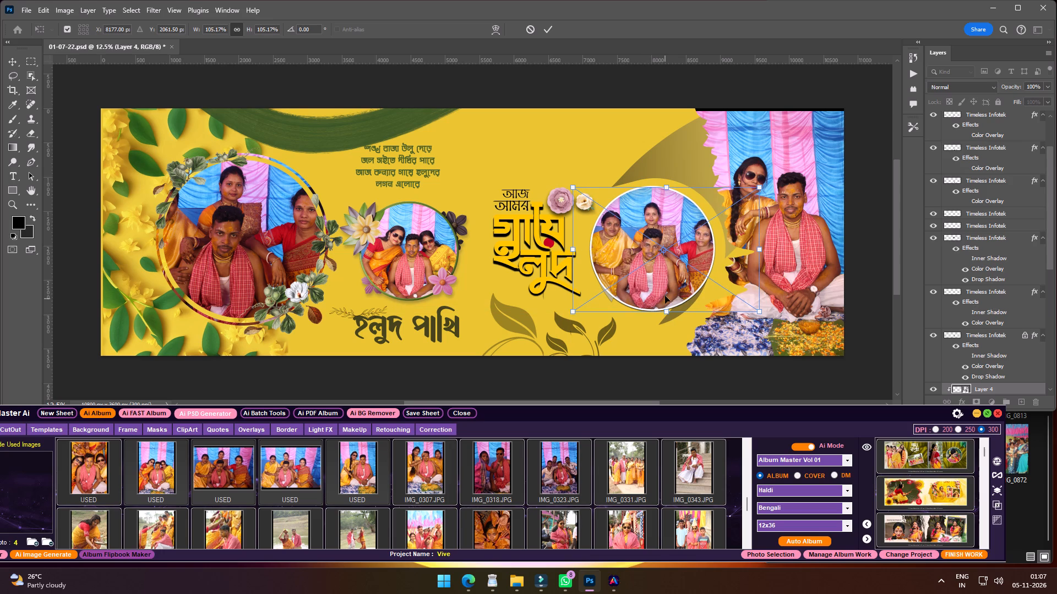
key("Left")
key("Left")
key("Left")
key("Left")
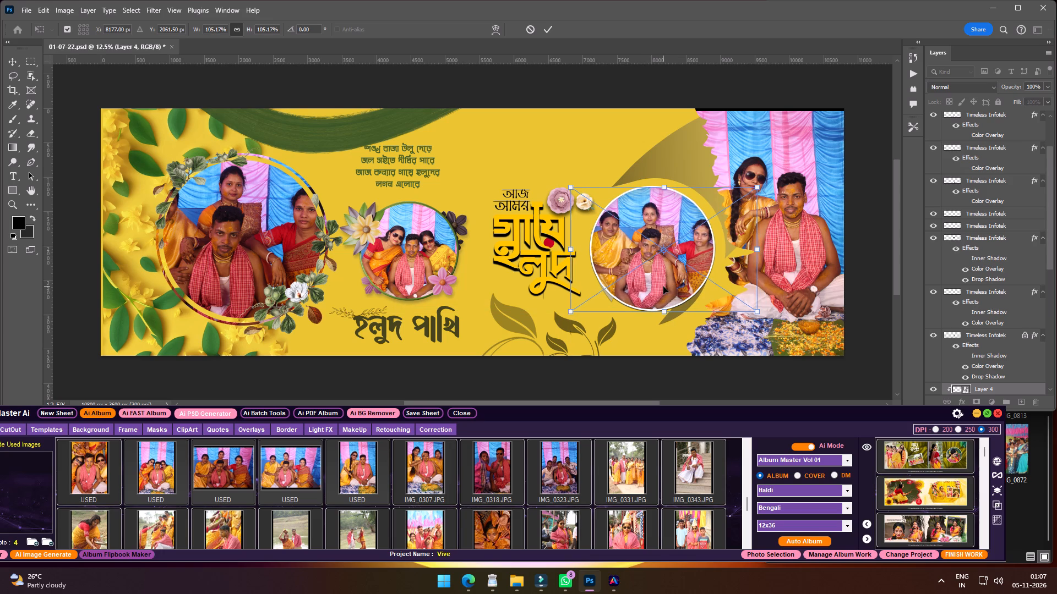
key("Left")
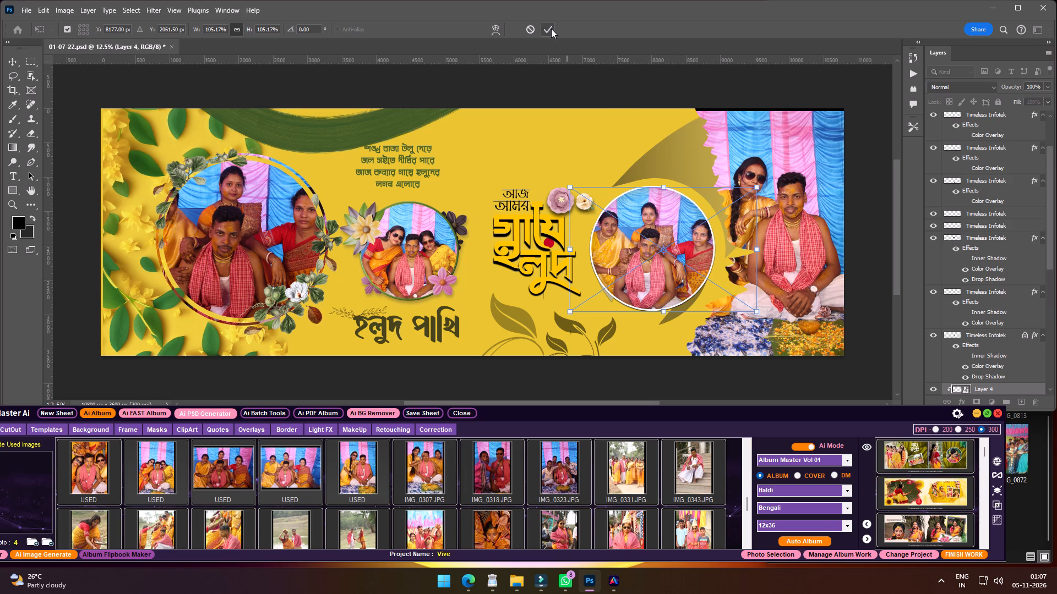
left_click(551, 29)
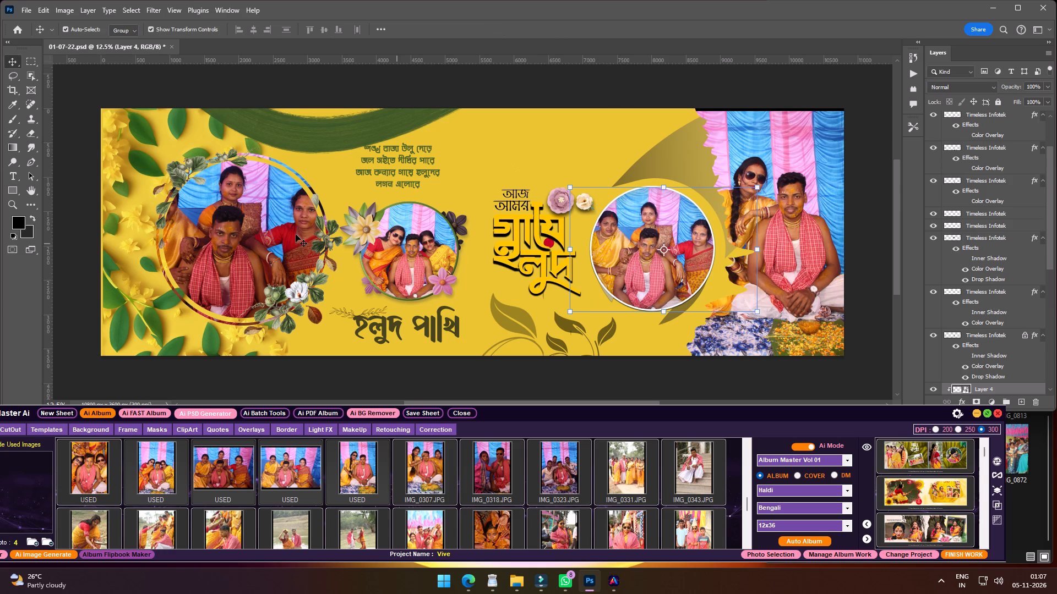
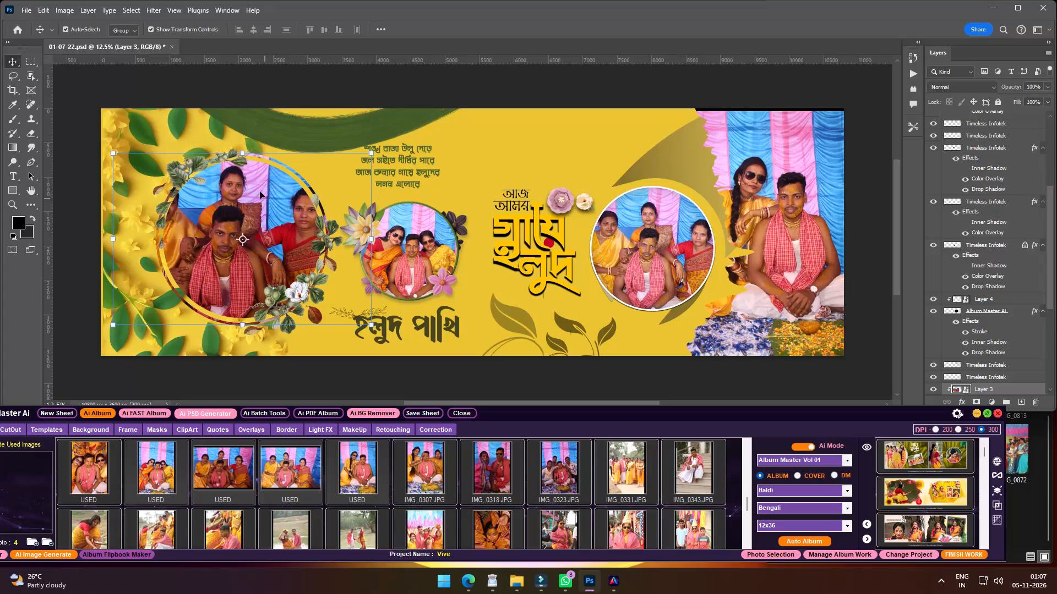
Resize the group photo in the large floral circle to about 104% width and 128% height, positioned so all four people fit.
left_click(243, 226)
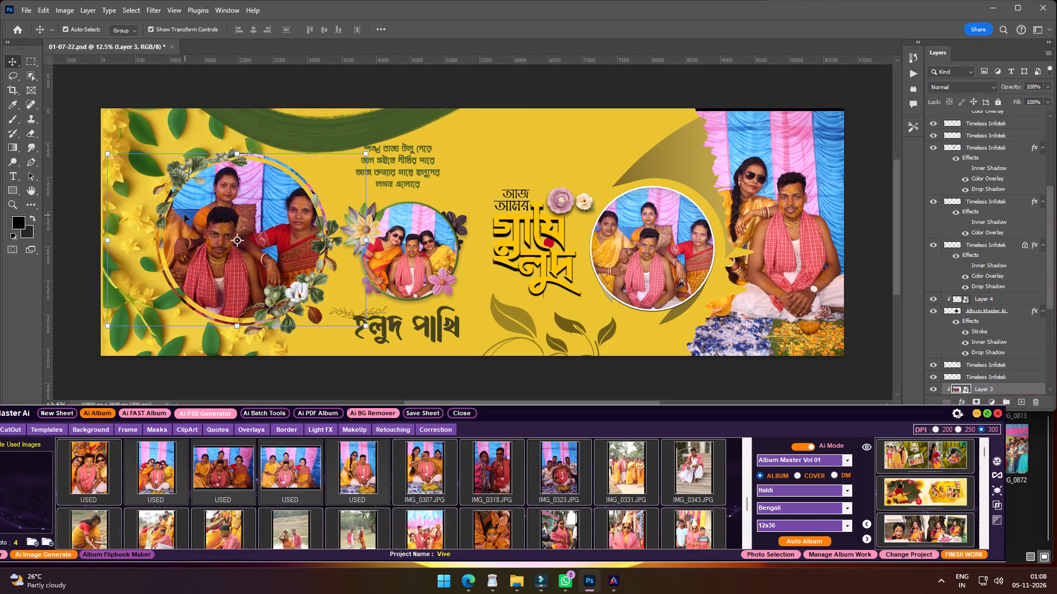
left_click_drag(211, 239, 226, 238)
left_click_drag(118, 241, 144, 244, "shift")
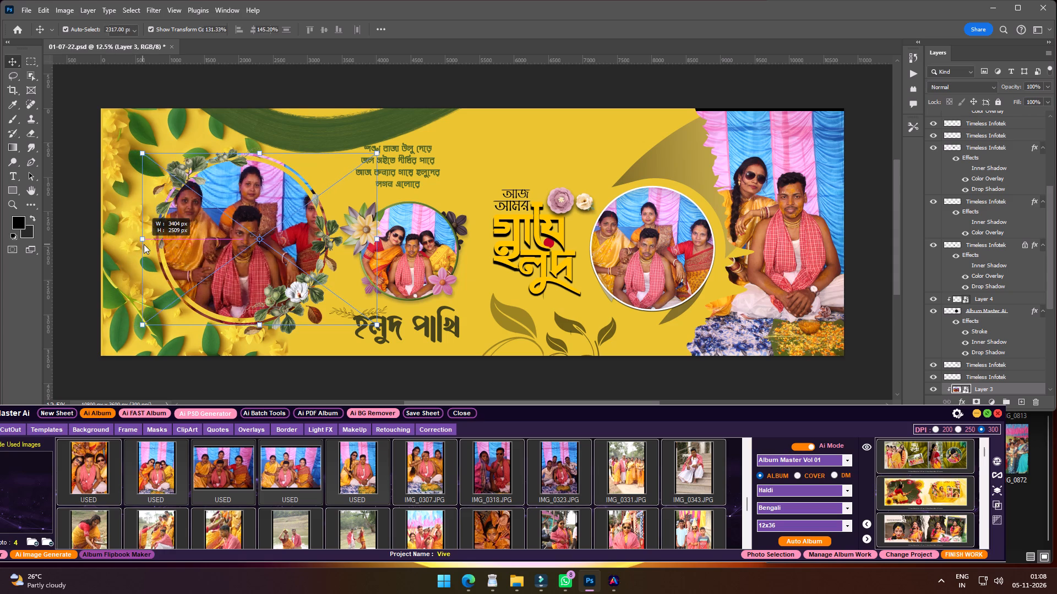
left_click_drag(144, 244, 145, 245, "shift")
left_click_drag(381, 239, 350, 245, "shift")
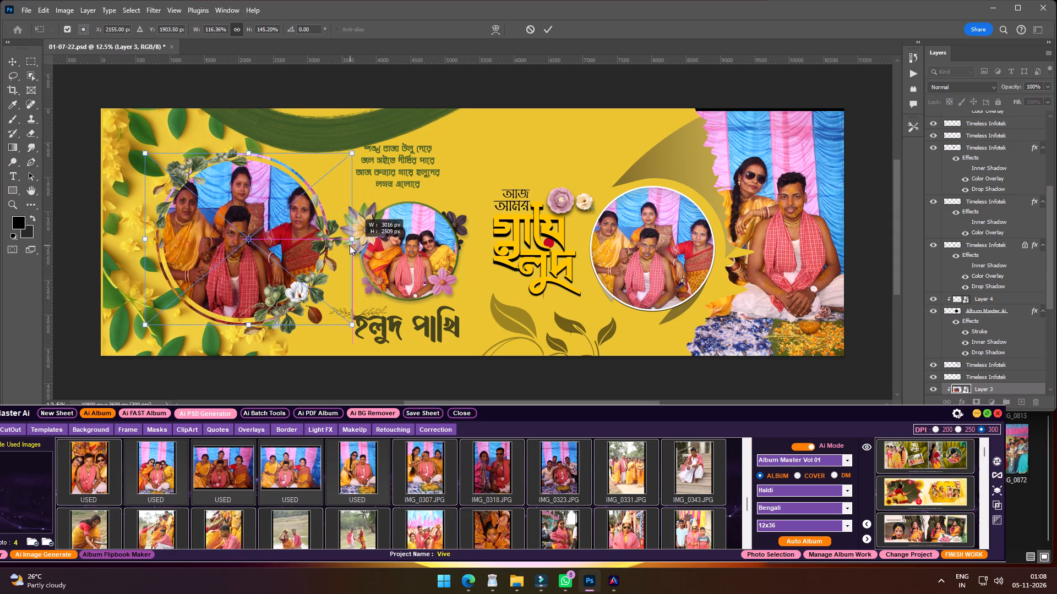
left_click_drag(350, 245, 345, 247, "shift")
left_click_drag(277, 226, 285, 228, "shift")
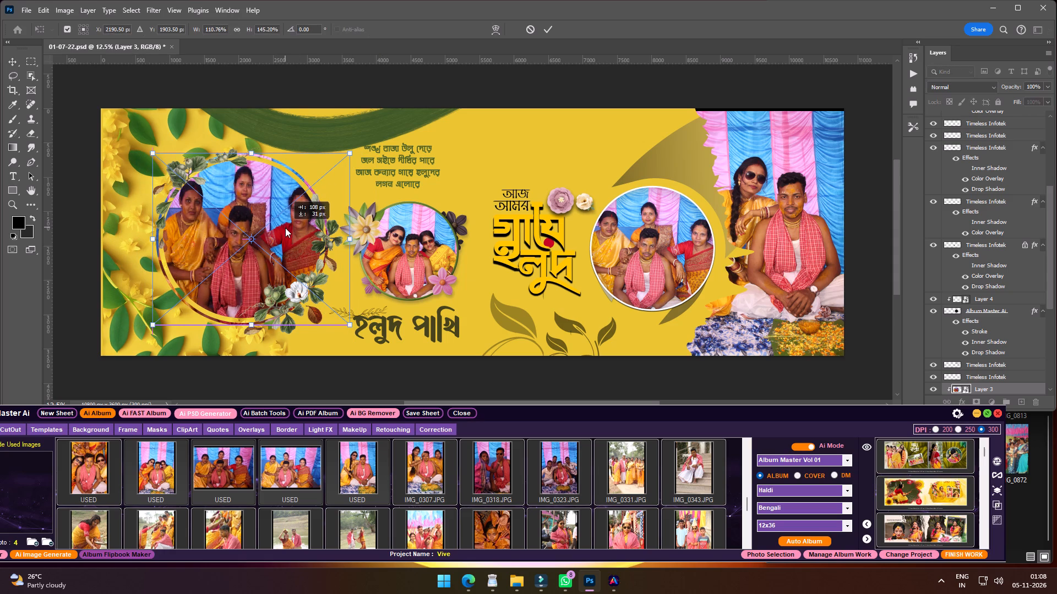
left_click_drag(285, 228, 286, 228, "shift")
left_click_drag(254, 157, 255, 164, "shift")
left_click_drag(249, 185, 253, 180)
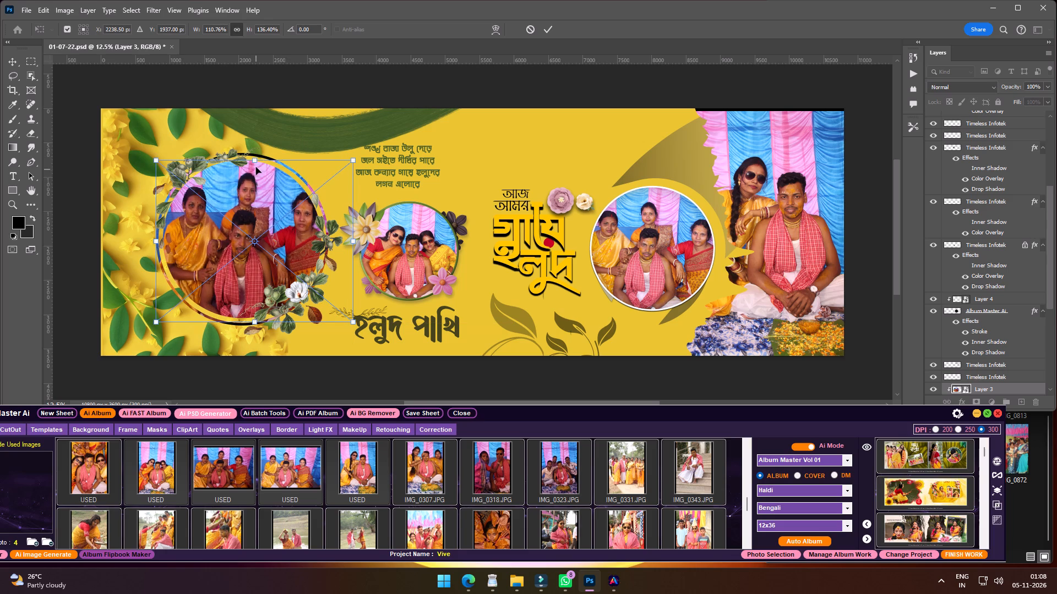
left_click_drag(255, 162, 255, 172)
left_click_drag(254, 184, 251, 184)
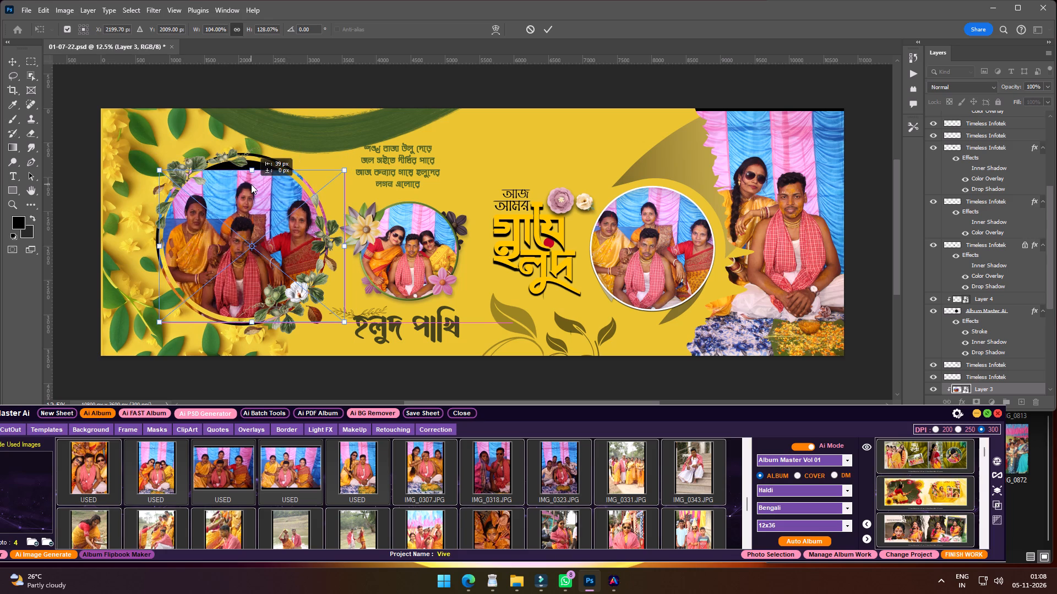
left_click_drag(251, 184, 249, 184)
key("Return")
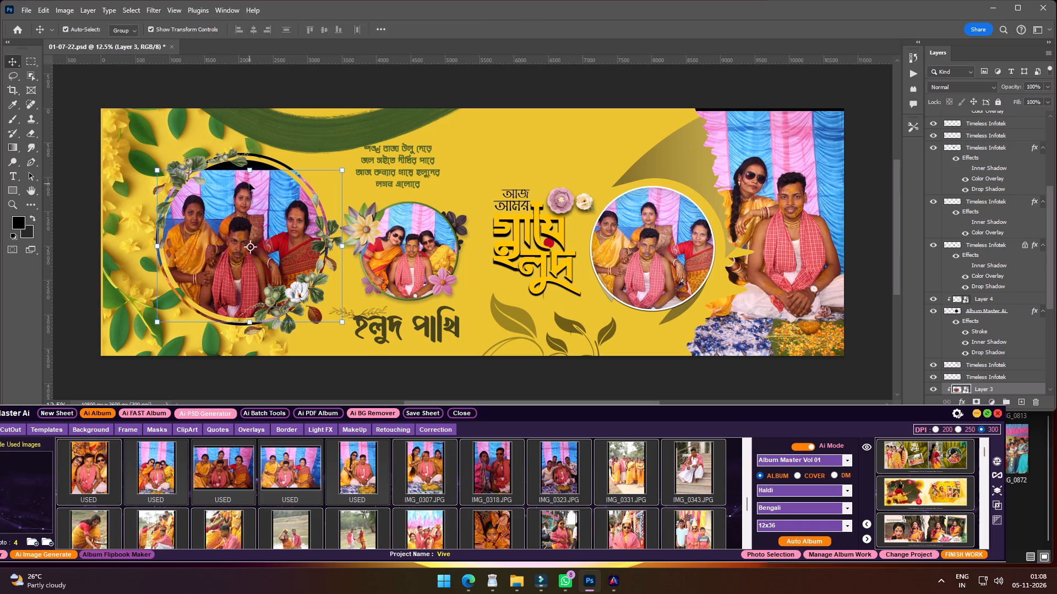
Brighten the floral-circle group photo slightly by raising the RGB midtones with Curves.
left_click(67, 9)
left_click(89, 40)
left_click(190, 60)
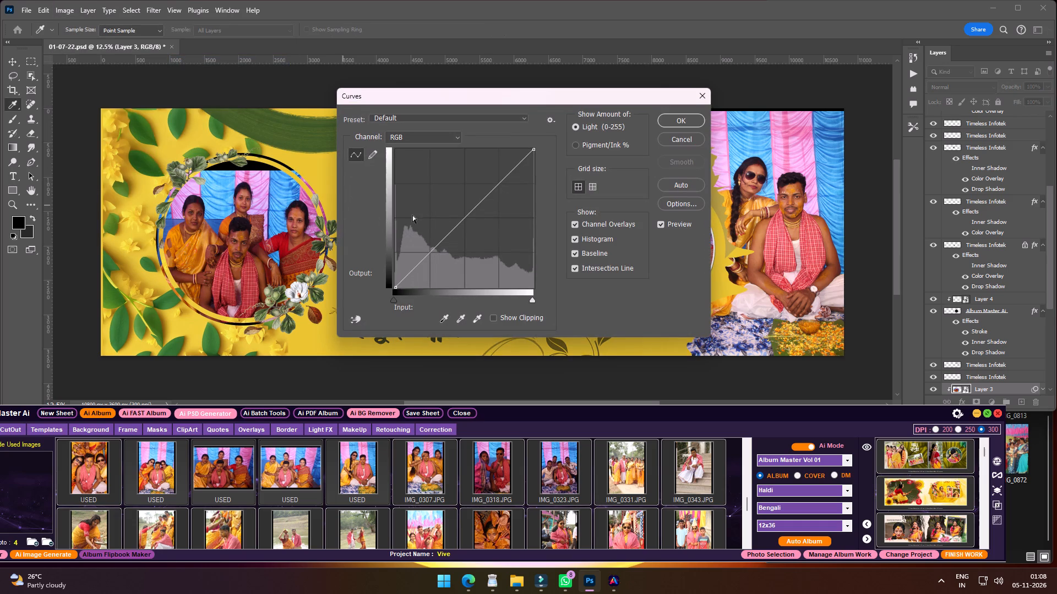
left_click_drag(464, 215, 456, 210)
left_click(678, 123)
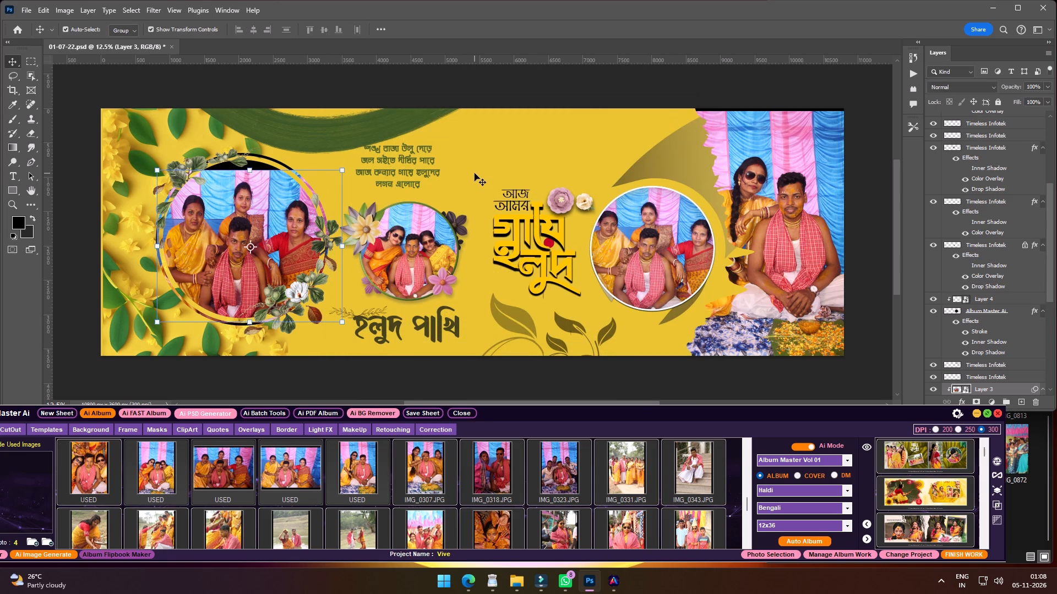
Apply Selective Color to the floral-circle group photo, setting Black to +10% for the Blacks.
left_click(67, 14)
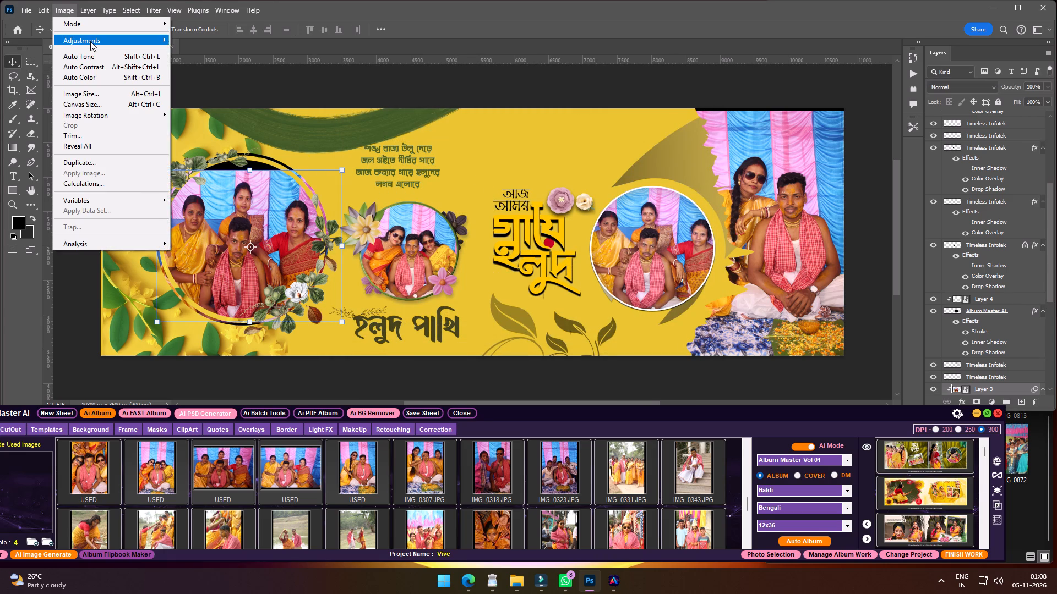
left_click(90, 41)
left_click(204, 210)
left_click(486, 156)
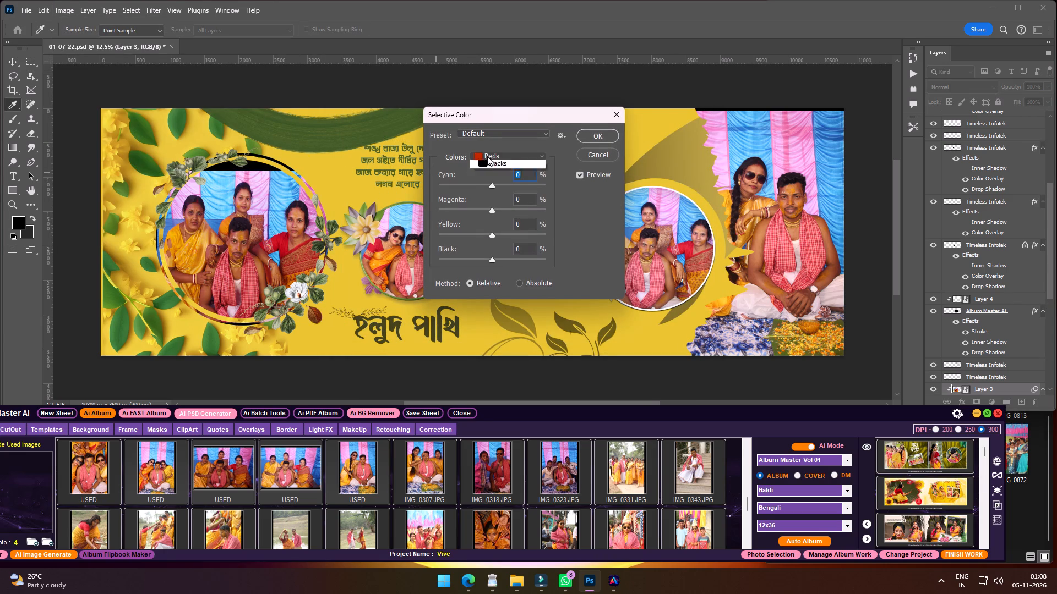
left_click(501, 246)
left_click(498, 260)
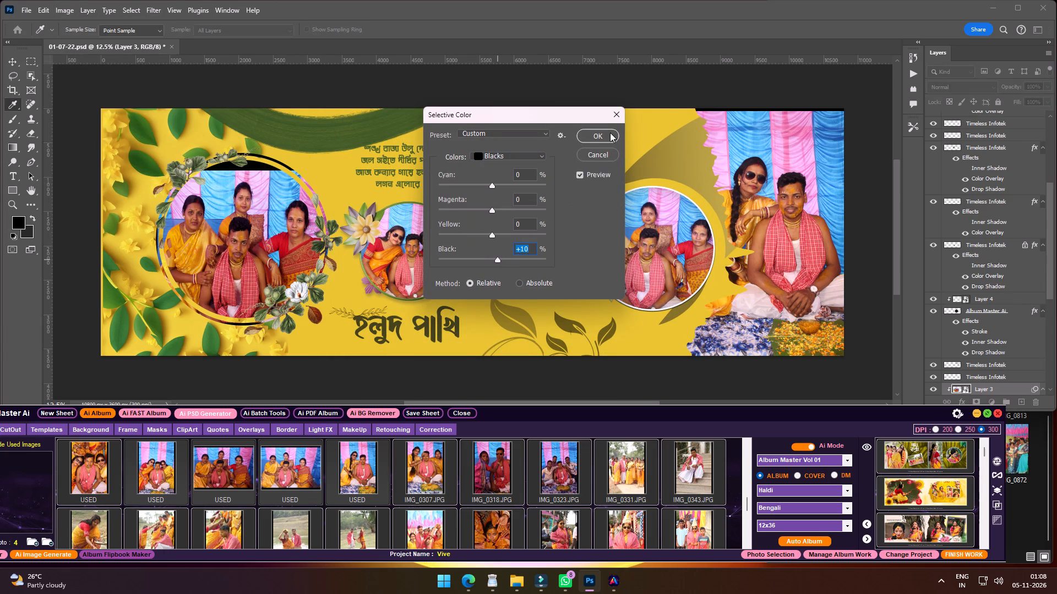
left_click(609, 131)
Cool the floral-circle group photo with the Camera Raw Filter, setting Temperature to -13.
left_click(151, 11)
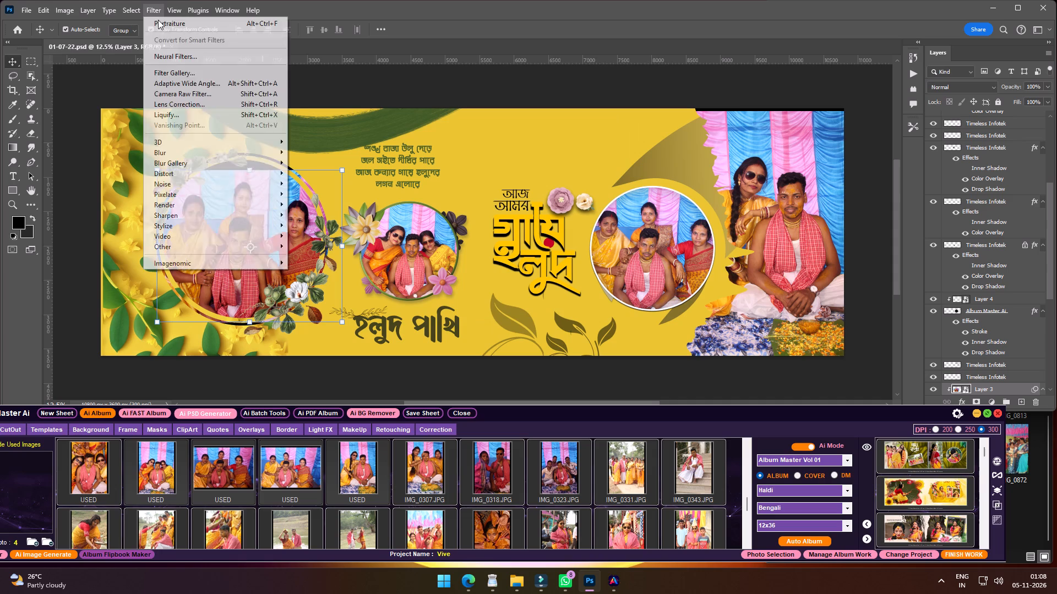
left_click(213, 94)
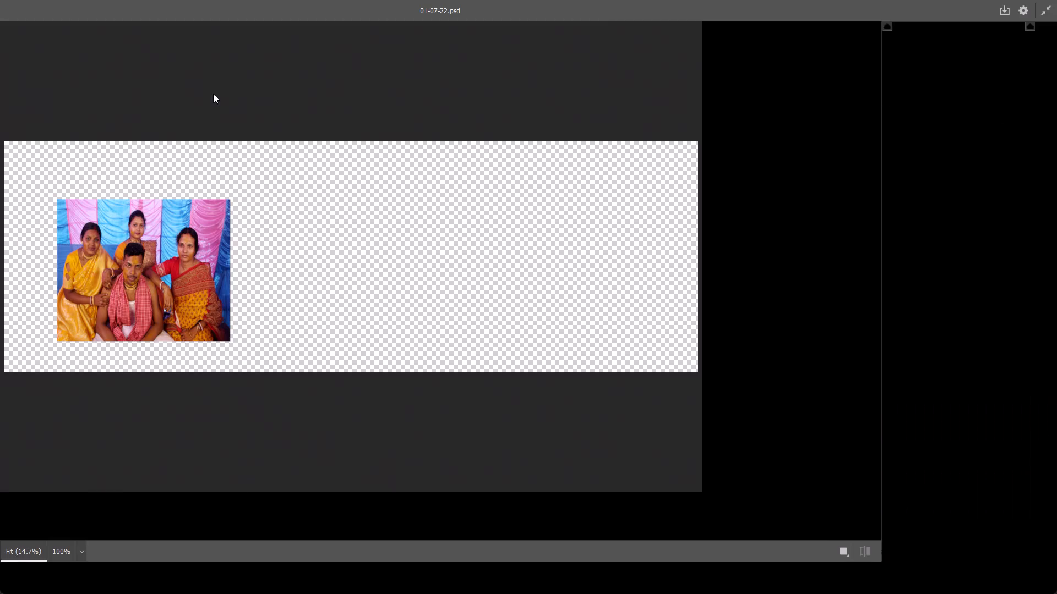
left_click(947, 333)
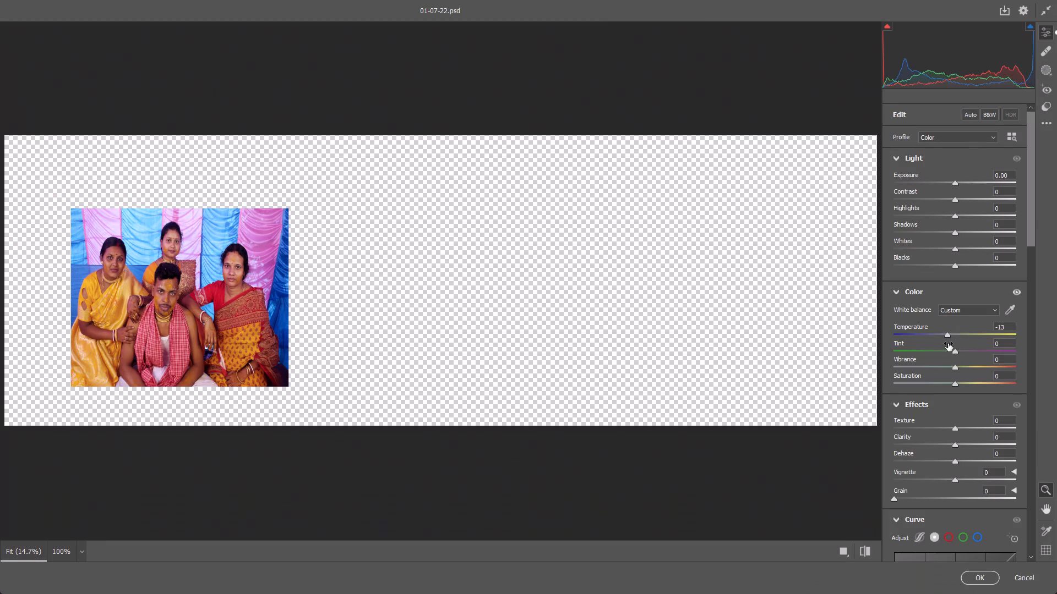
left_click(973, 581)
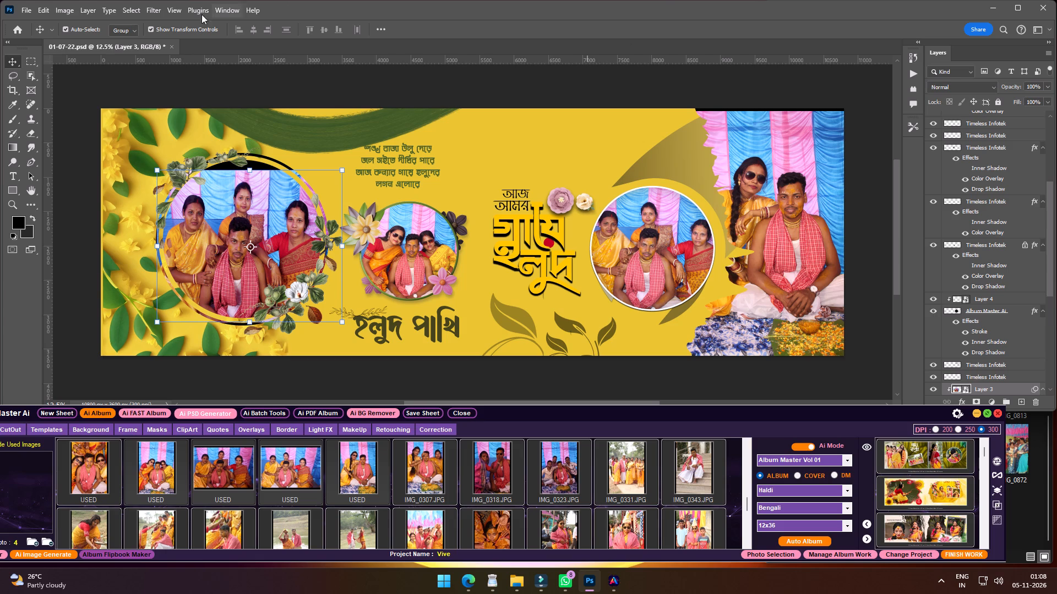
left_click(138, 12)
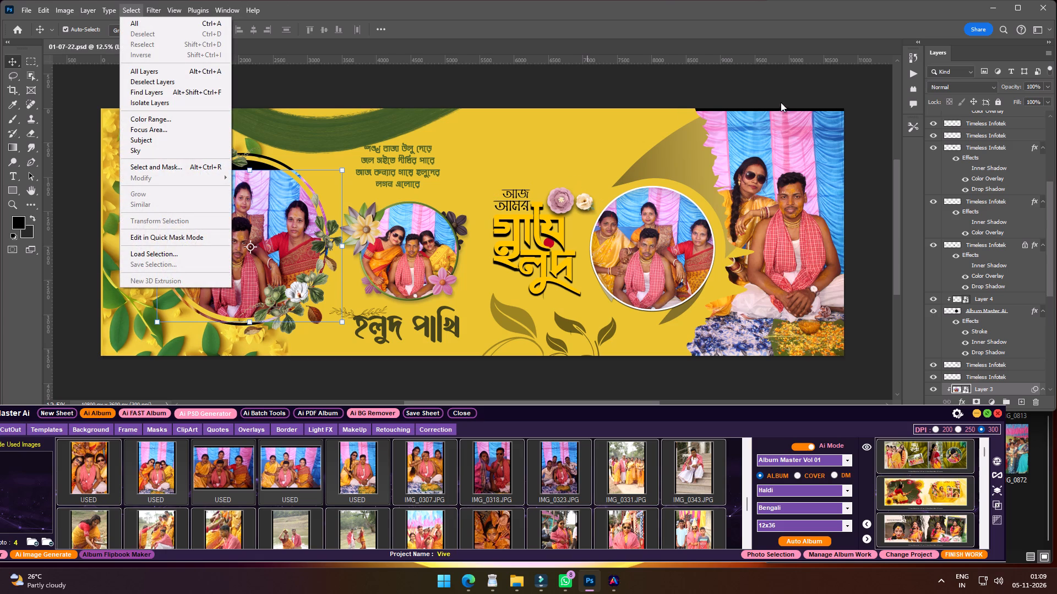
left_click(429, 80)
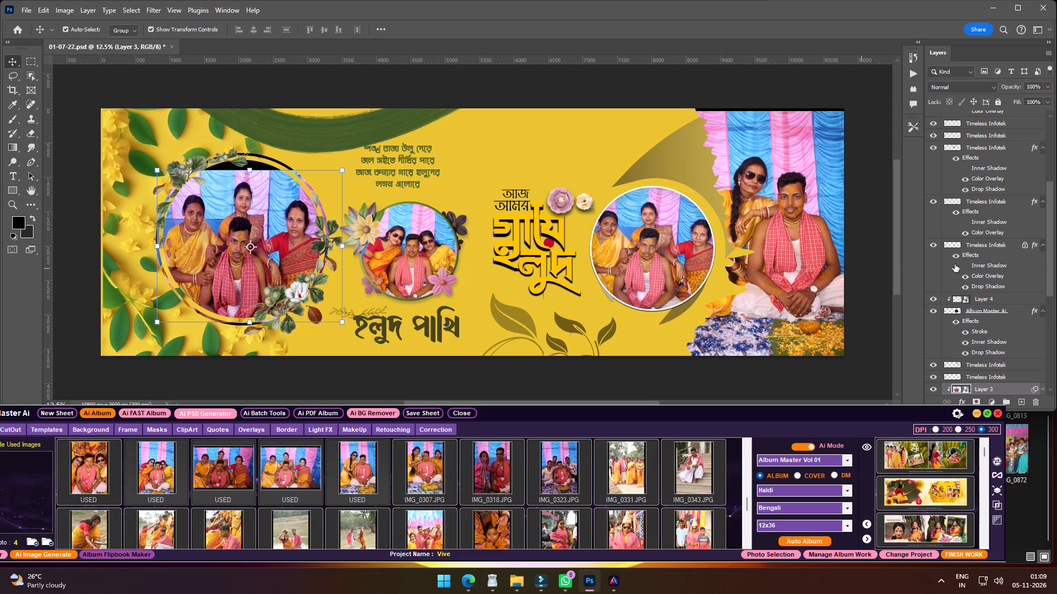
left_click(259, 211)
Move the Photoshop window down and clear the Vive folder window to uncover the desktop, and open the desktop's New folder.
left_click(1024, 10)
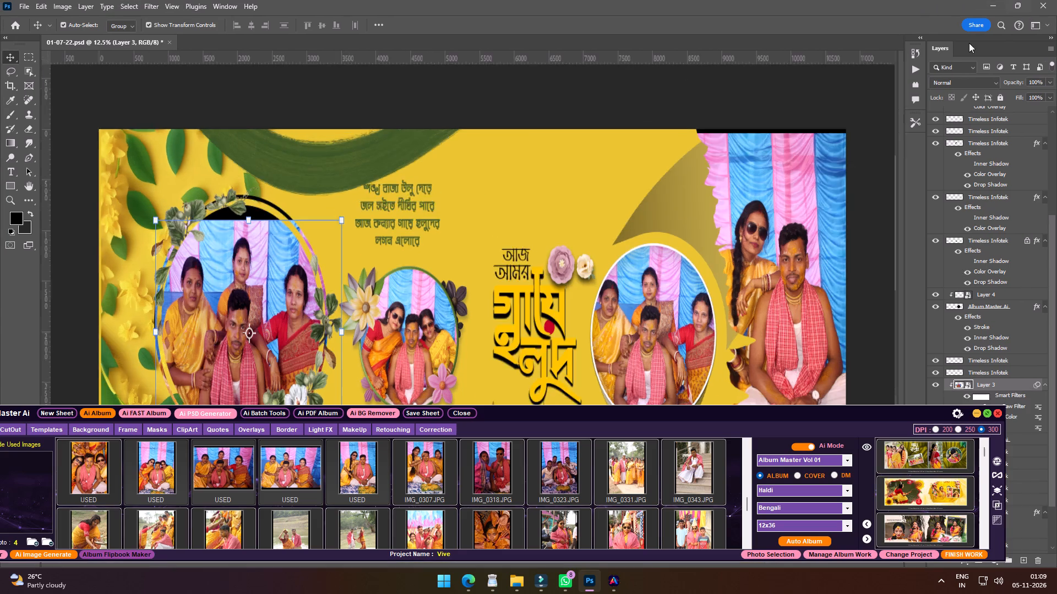
left_click_drag(943, 4, 889, 61)
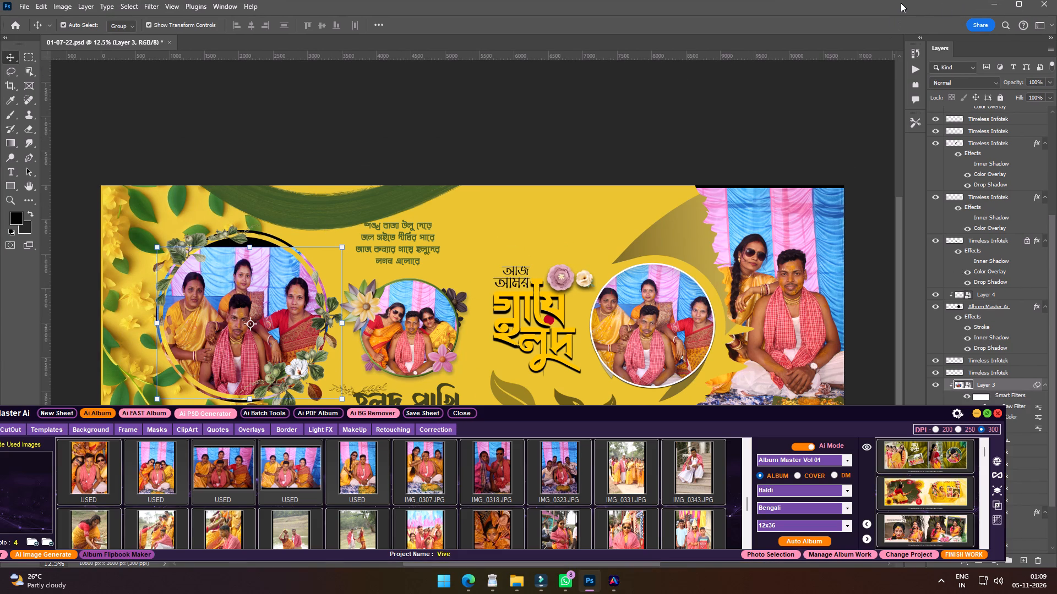
left_click(901, 2)
left_click_drag(901, 8, 863, 85)
left_click_drag(930, 4, 907, 46)
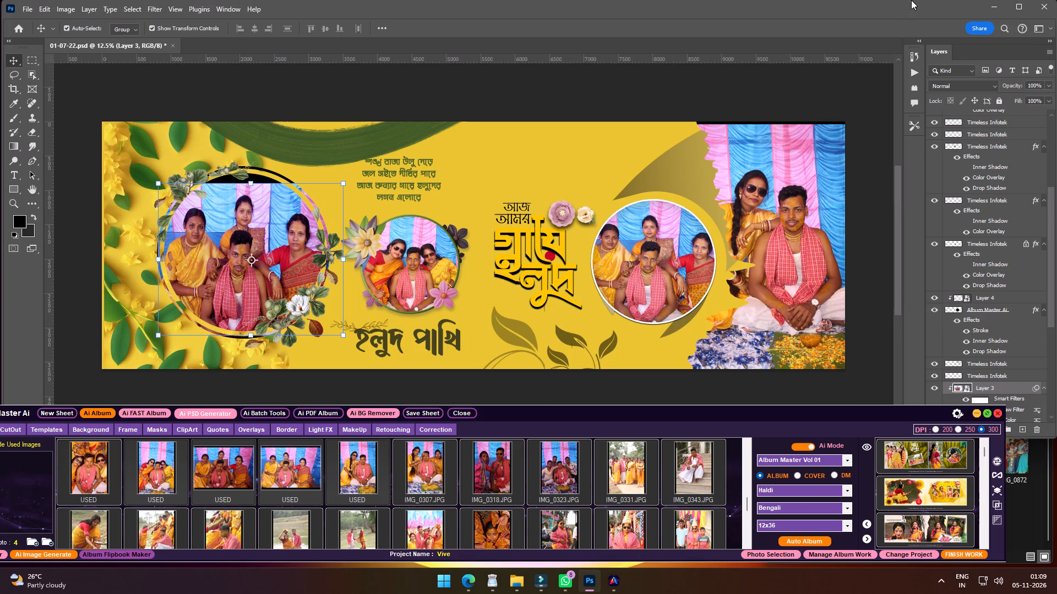
left_click_drag(911, 0, 886, 36)
left_click(939, 8)
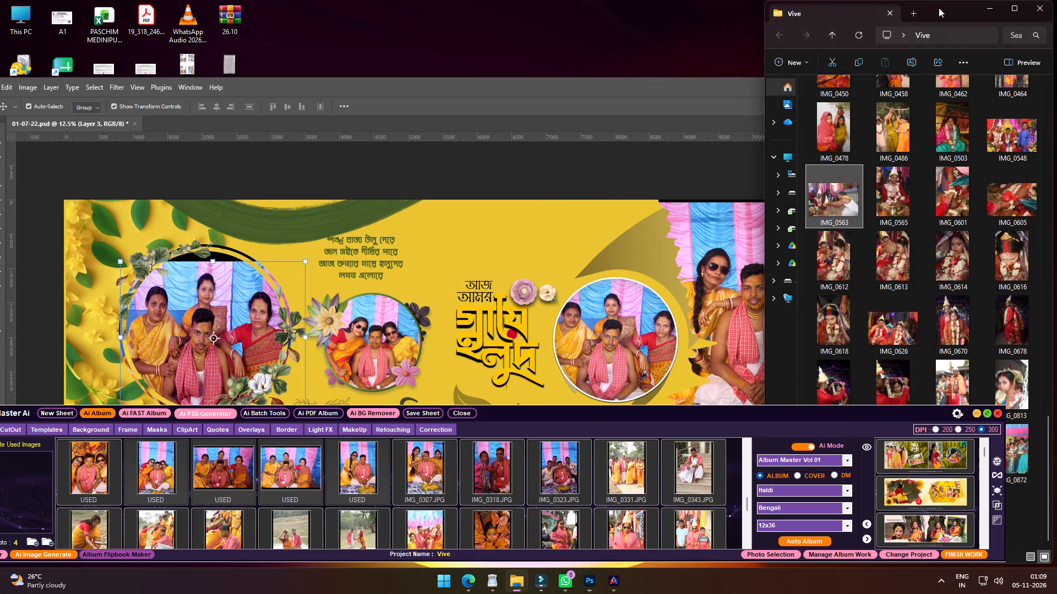
left_click(998, 12)
double_click(946, 29)
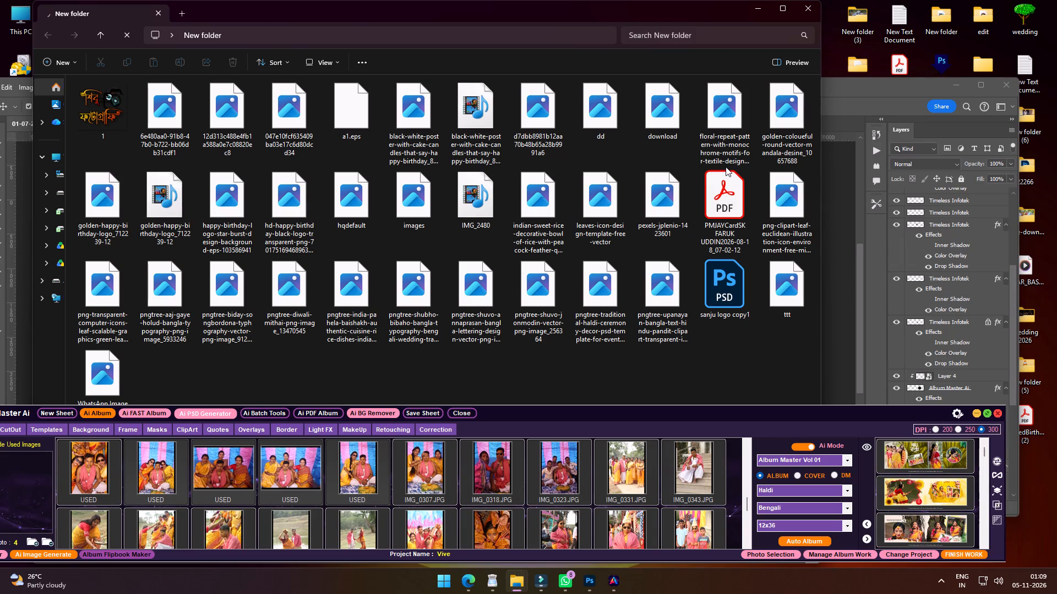
Open the Windows Recent folder to check for leftover recent files, and close it.
key("super+r")
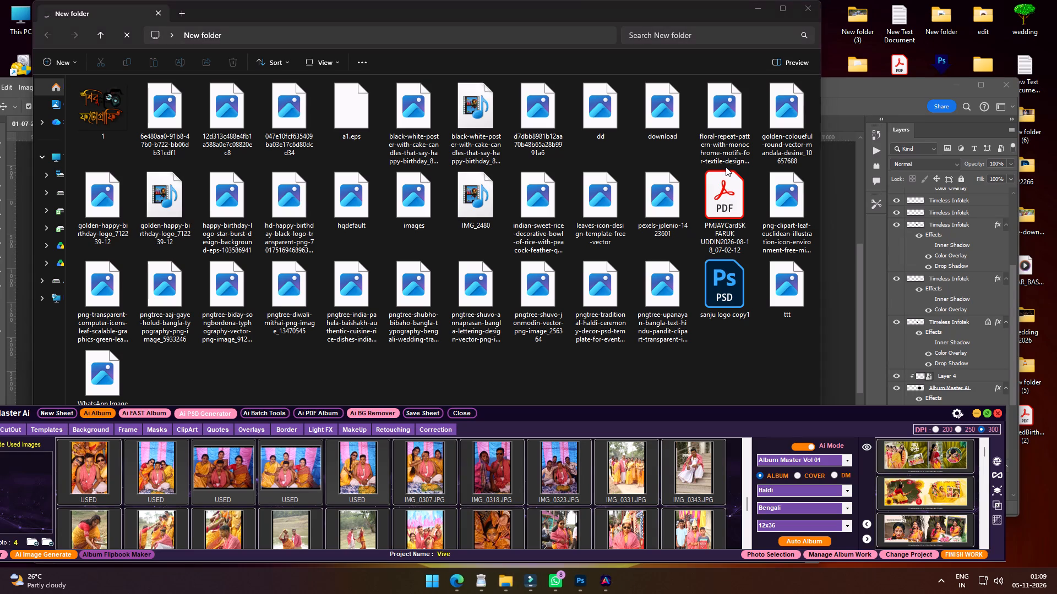
key("Return")
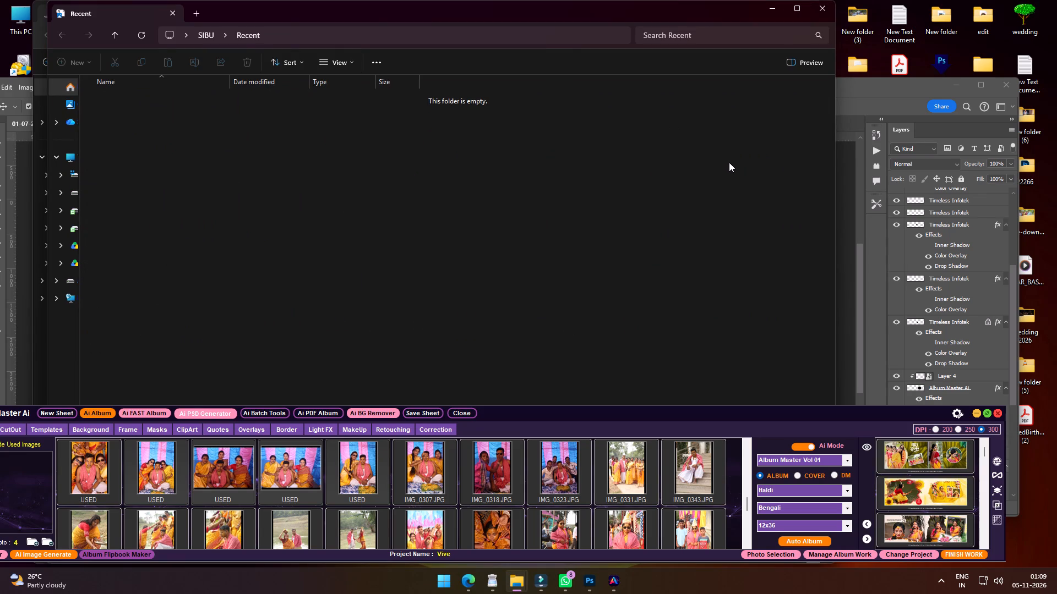
left_click(826, 6)
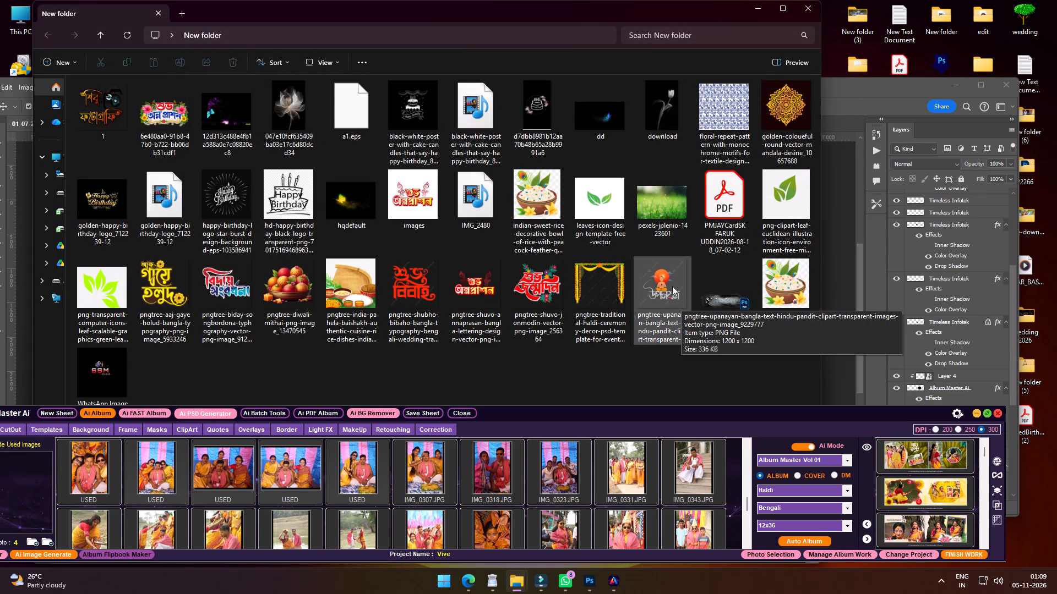
Place the green grass image pexels-jplenio-1423601 from New folder into the sheet, positioned over the large floral circle at 21.60% scale.
left_click_drag(652, 211, 636, 305)
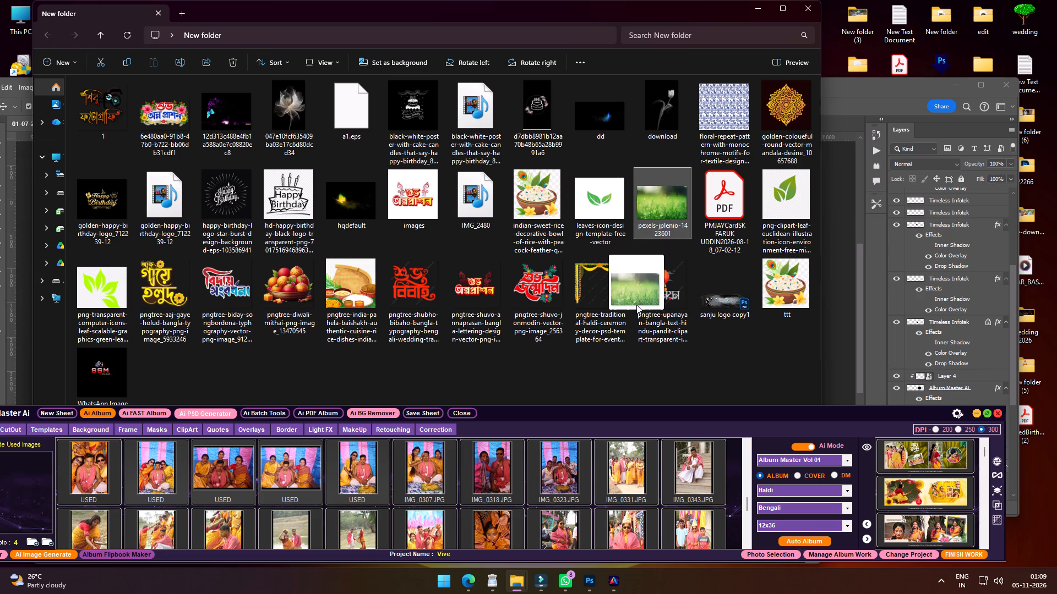
left_click_drag(636, 305, 281, 380)
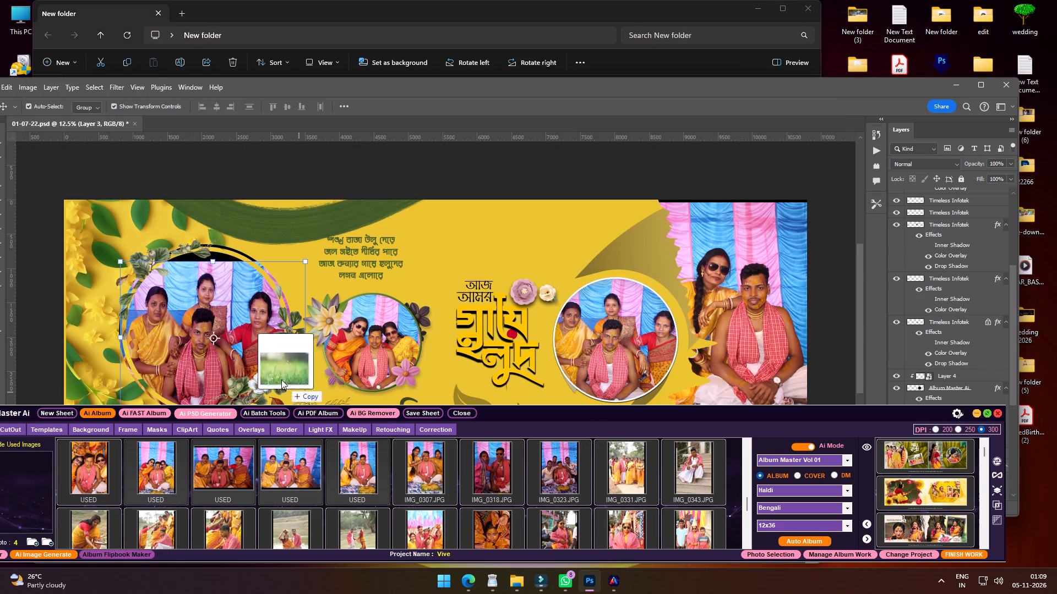
left_click_drag(281, 380, 241, 350)
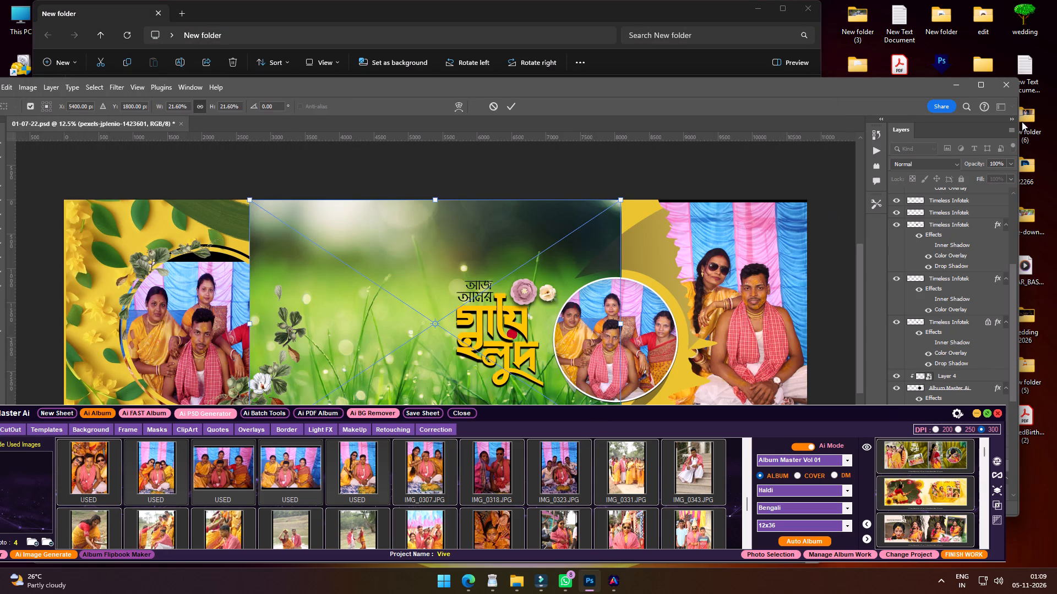
left_click(977, 89)
left_click_drag(438, 266, 305, 246)
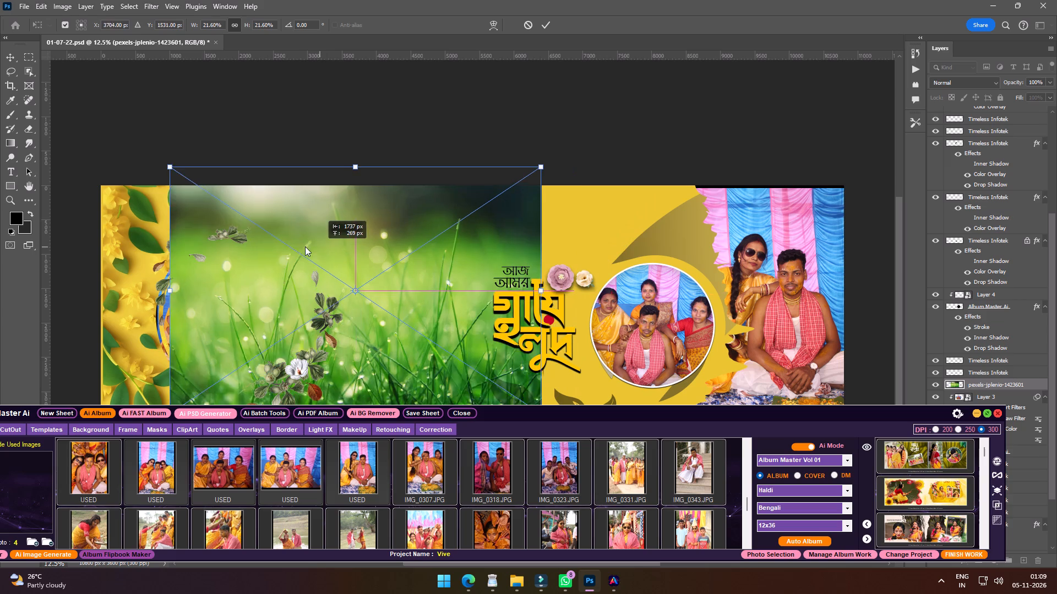
left_click_drag(305, 246, 230, 244)
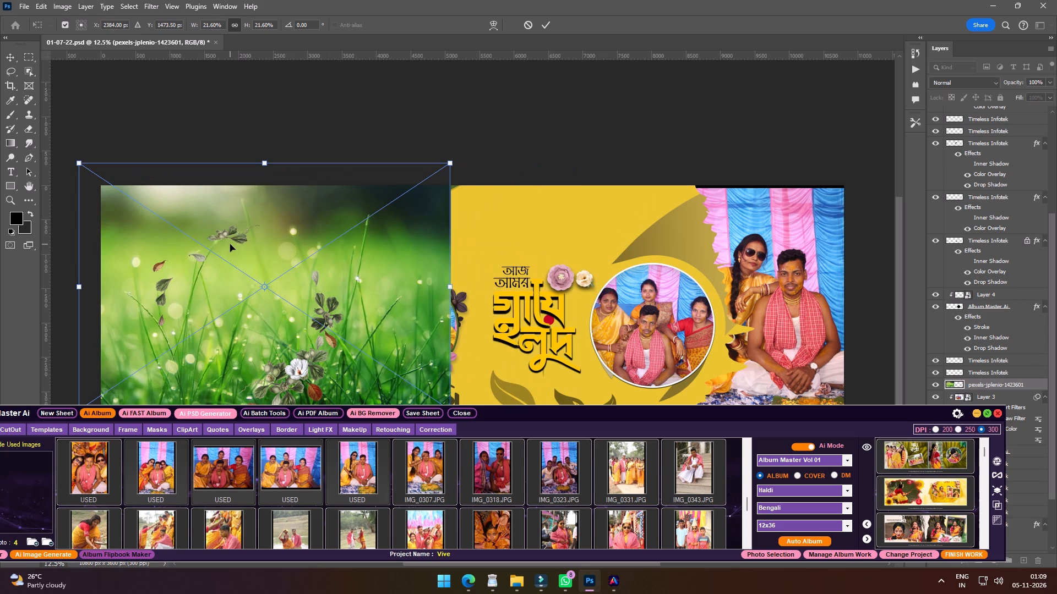
key("Return")
Clip the grass image to the large floral circle and stack it beneath the group photo on Layer 3.
key("ctrl+alt+g")
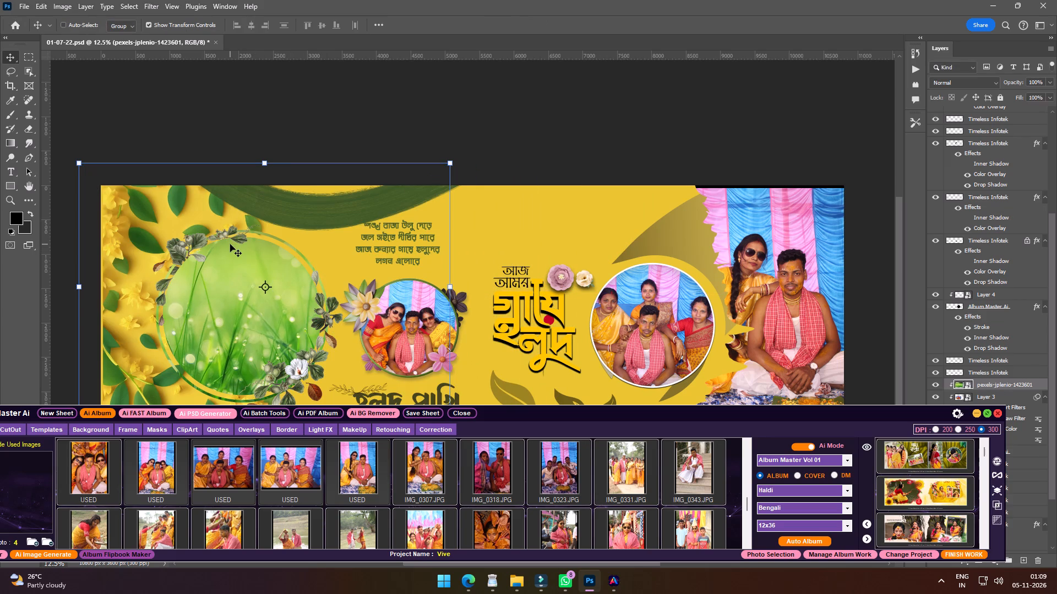
left_click(1006, 387)
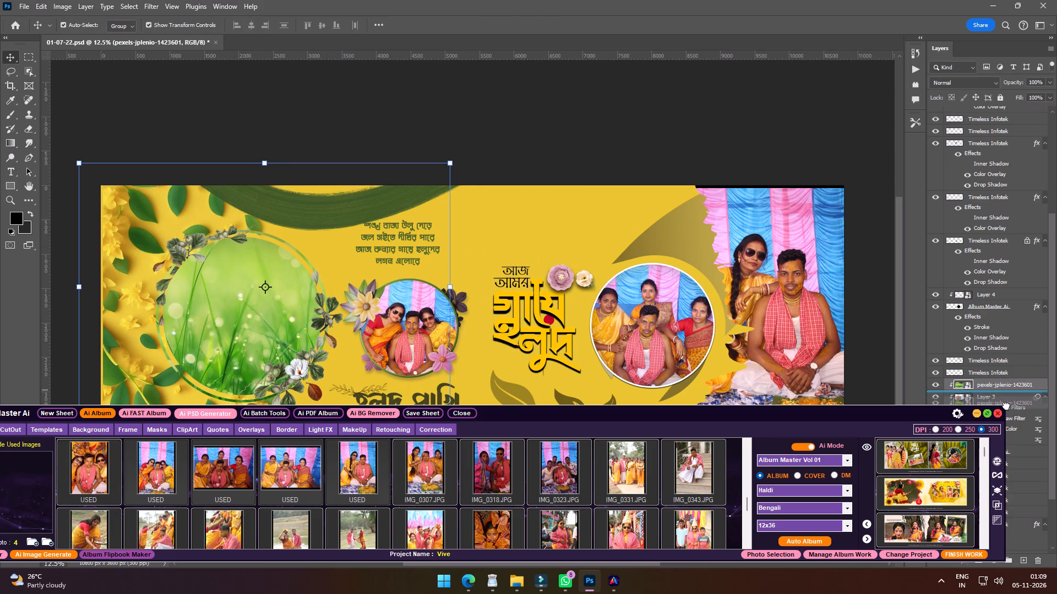
left_click_drag(998, 399, 996, 383)
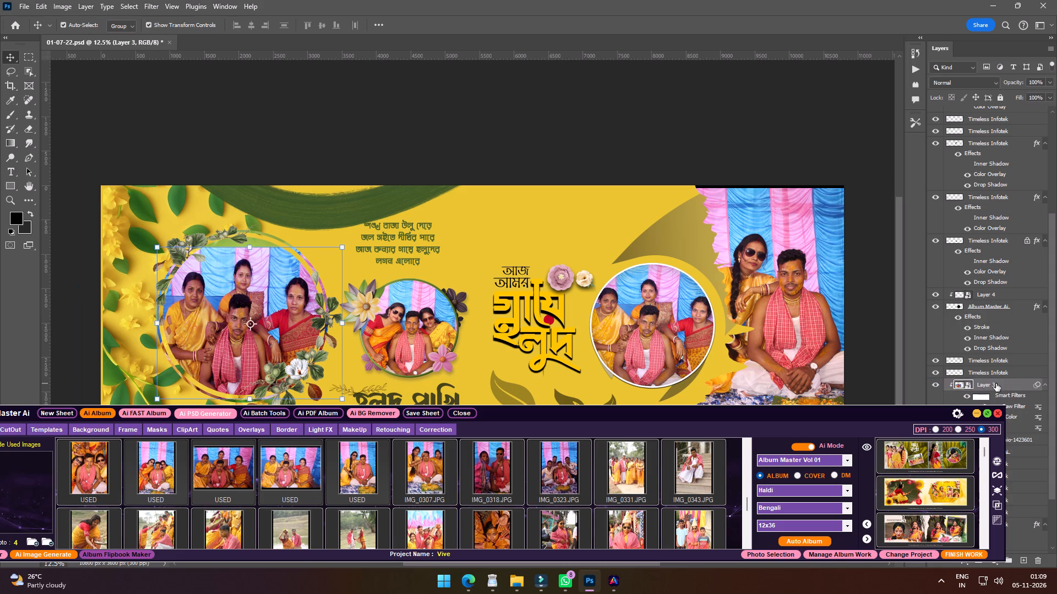
Select the people in the Layer 3 group photo with automatic subject selection.
left_click(150, 7)
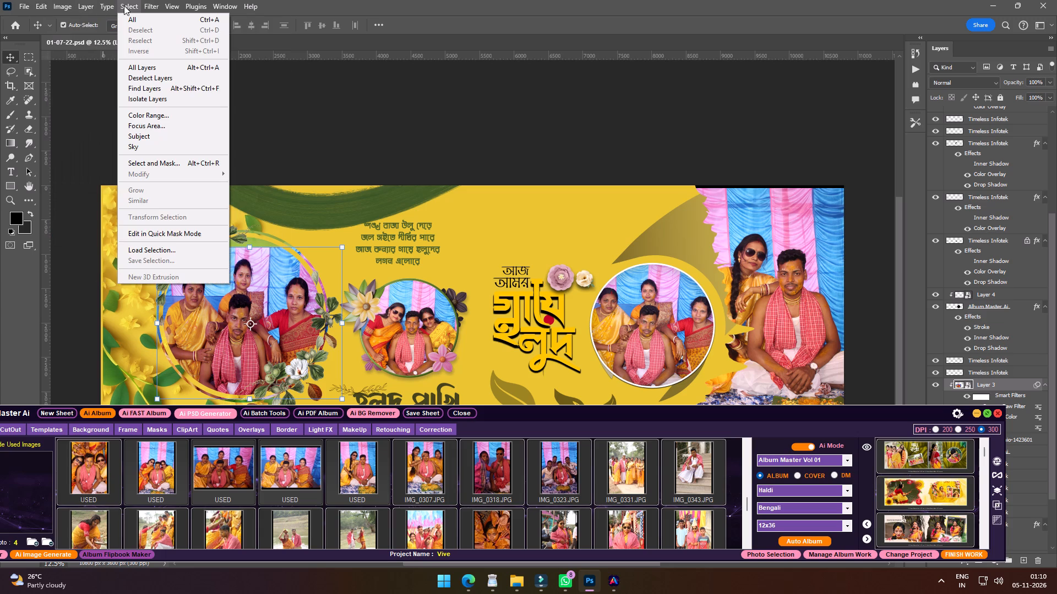
left_click(158, 132)
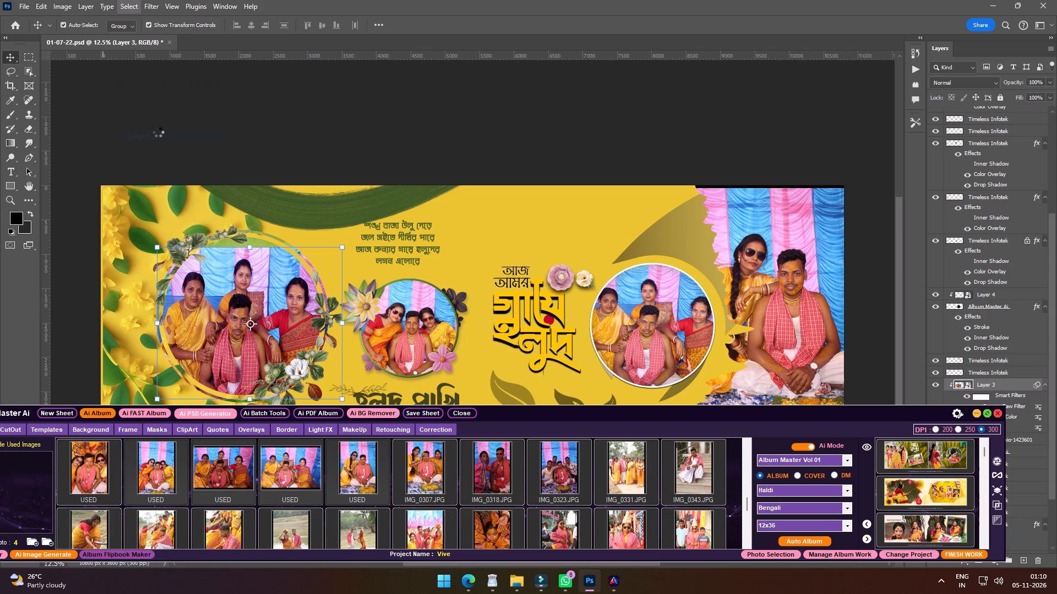
Open the Windows Recent folder to check for leftover recent files, and close it.
key("super+r")
key("Return")
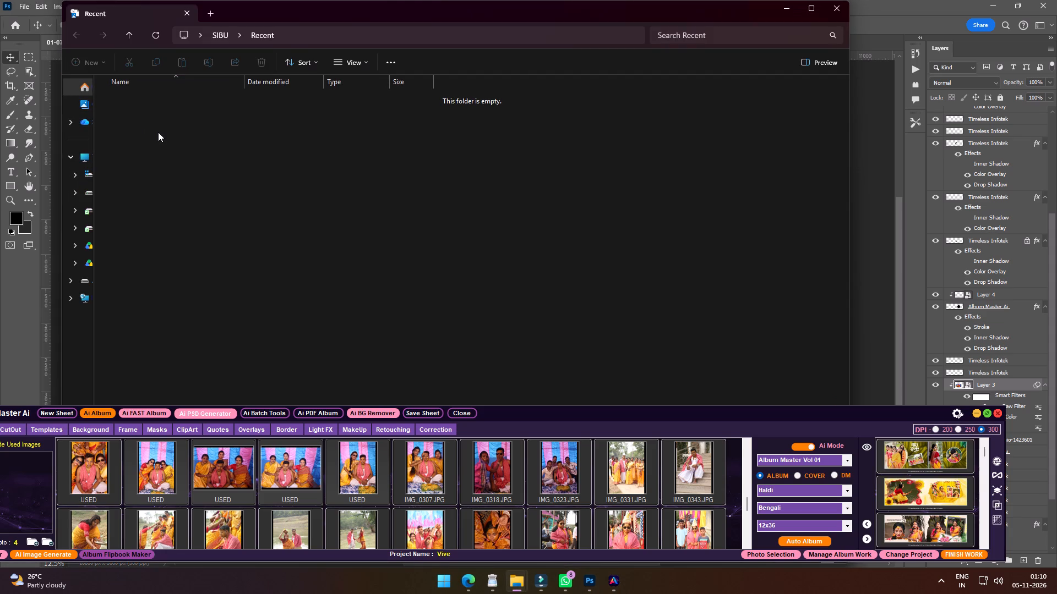
left_click(832, 12)
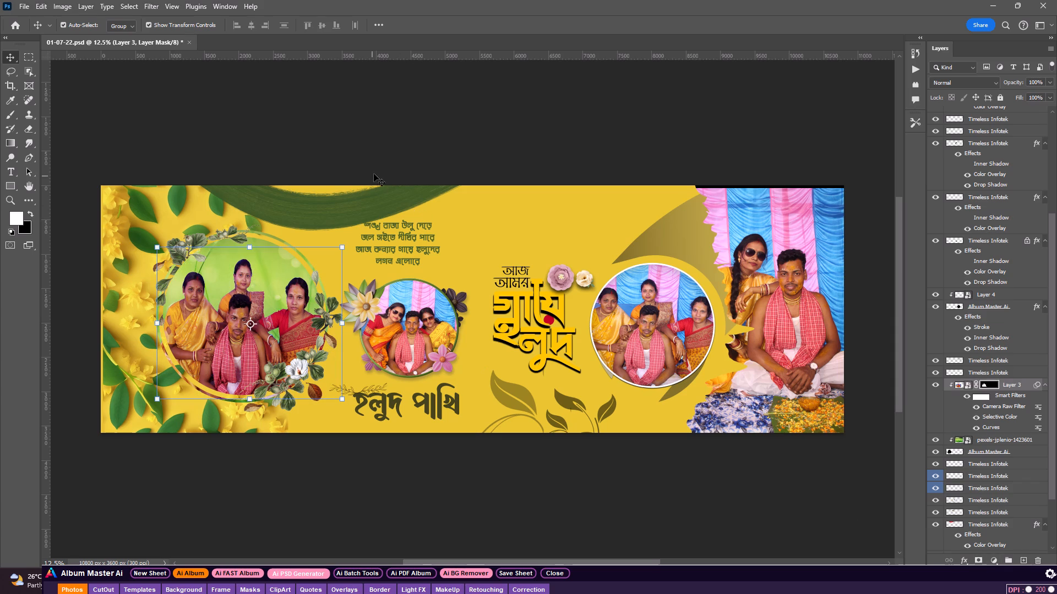
Scale the masked group photo on Layer 3 down to 92.92% within the large floral circle.
left_click(419, 148)
scroll(505, 312, "down", 4)
left_click(253, 283)
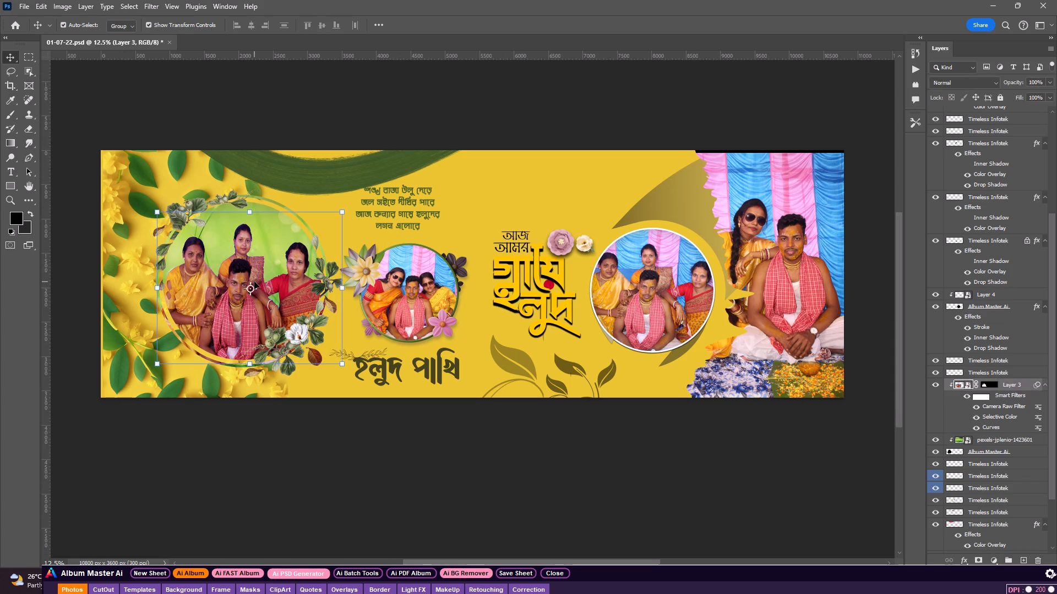
left_click_drag(159, 212, 167, 218)
left_click_drag(341, 361, 335, 358)
left_click(548, 26)
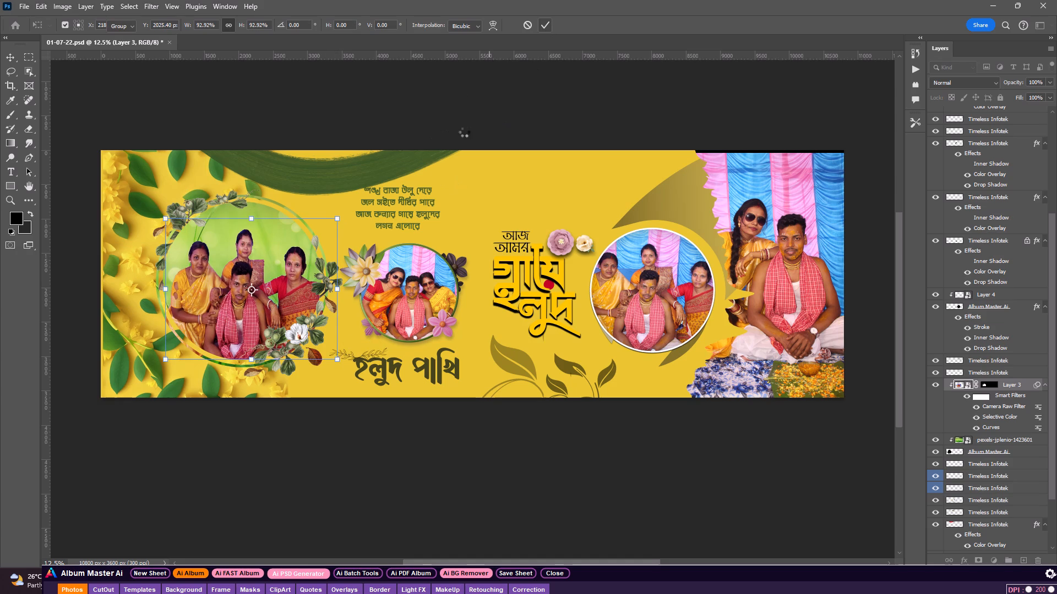
left_click(498, 119)
left_click(499, 119)
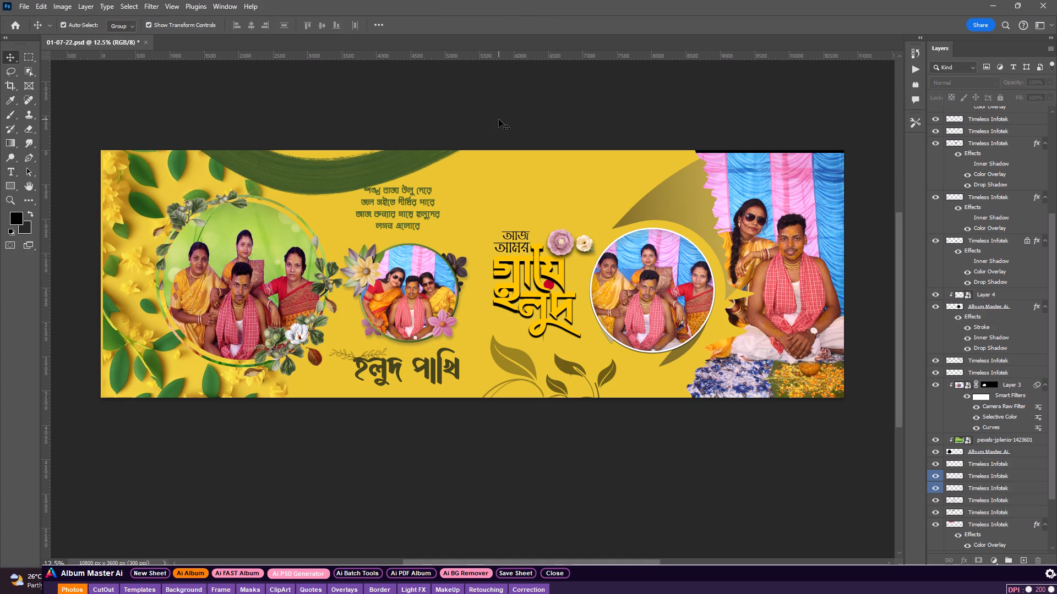
Apply Selective Color to the Layer 4 photo in the white-bordered circle, setting Black to +9% for Blacks.
scroll(443, 365, "down", 5)
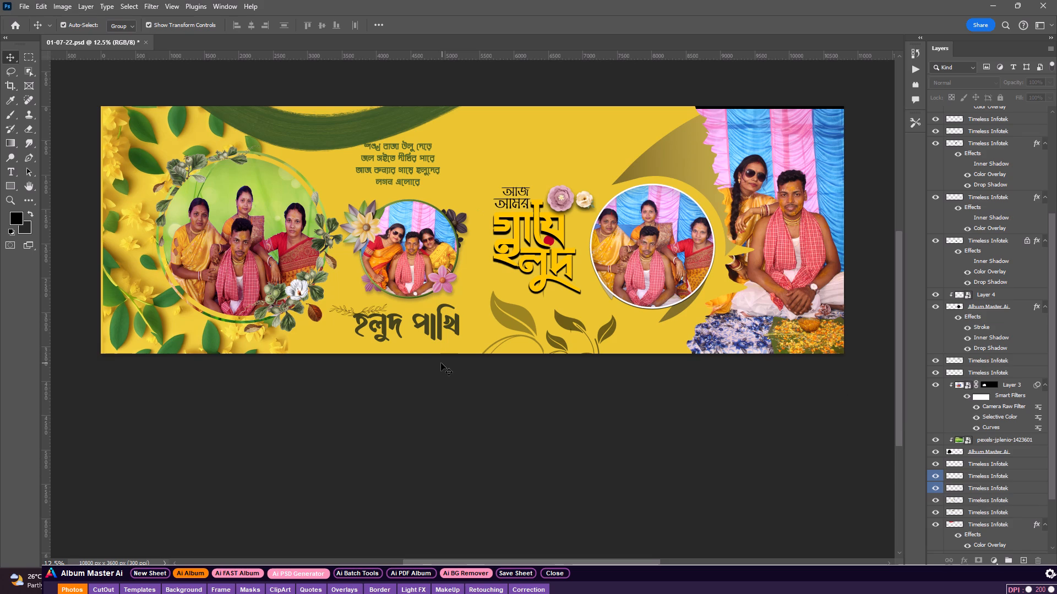
left_click(804, 207)
left_click(624, 241)
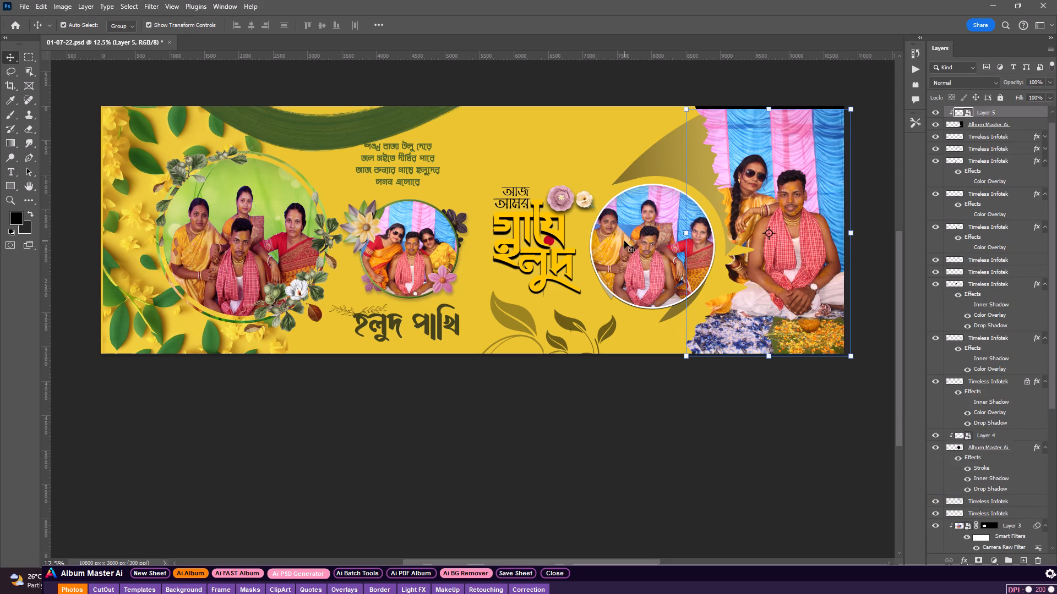
left_click_drag(56, 5, 62, 9)
left_click(139, 45)
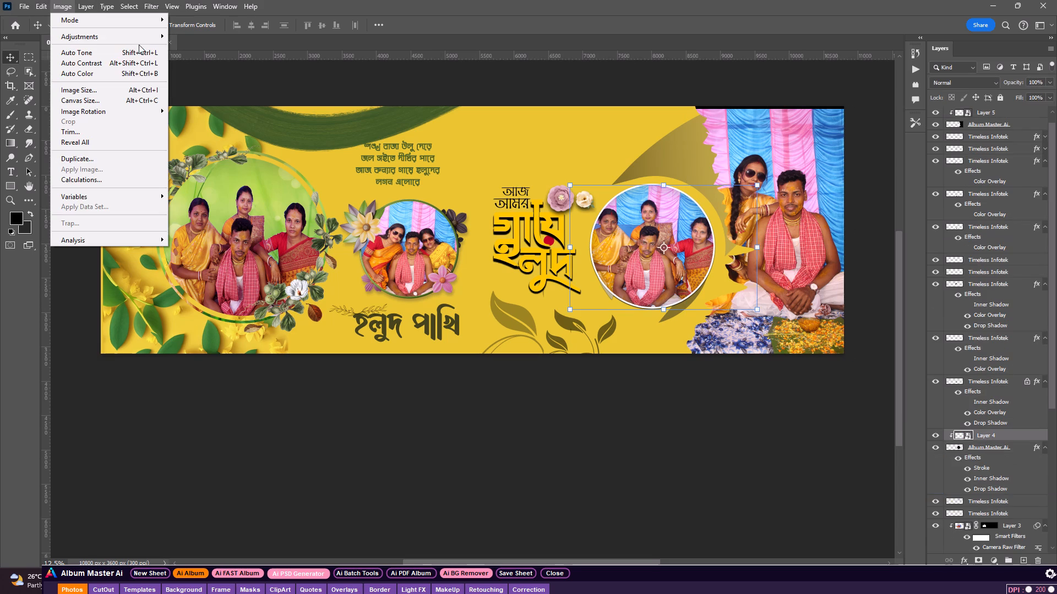
left_click(135, 39)
left_click(214, 204)
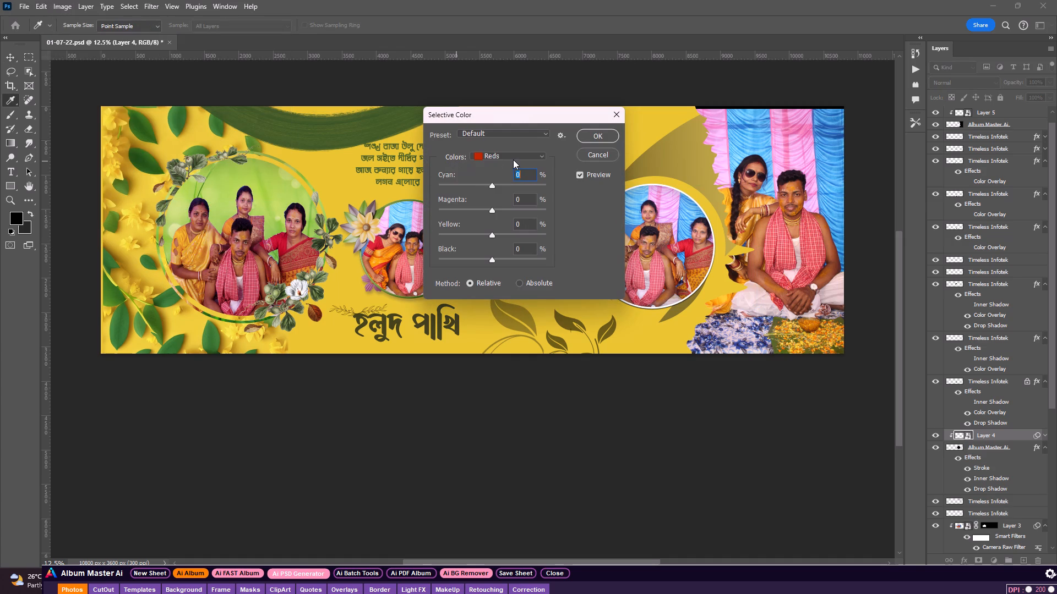
left_click(514, 155)
left_click(502, 249)
left_click(497, 258)
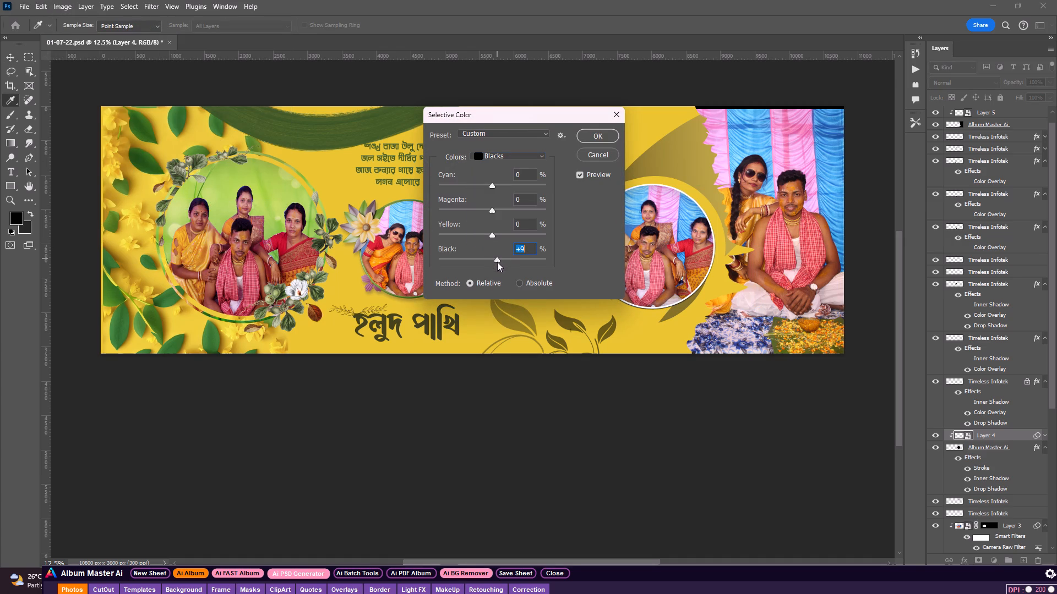
left_click(595, 137)
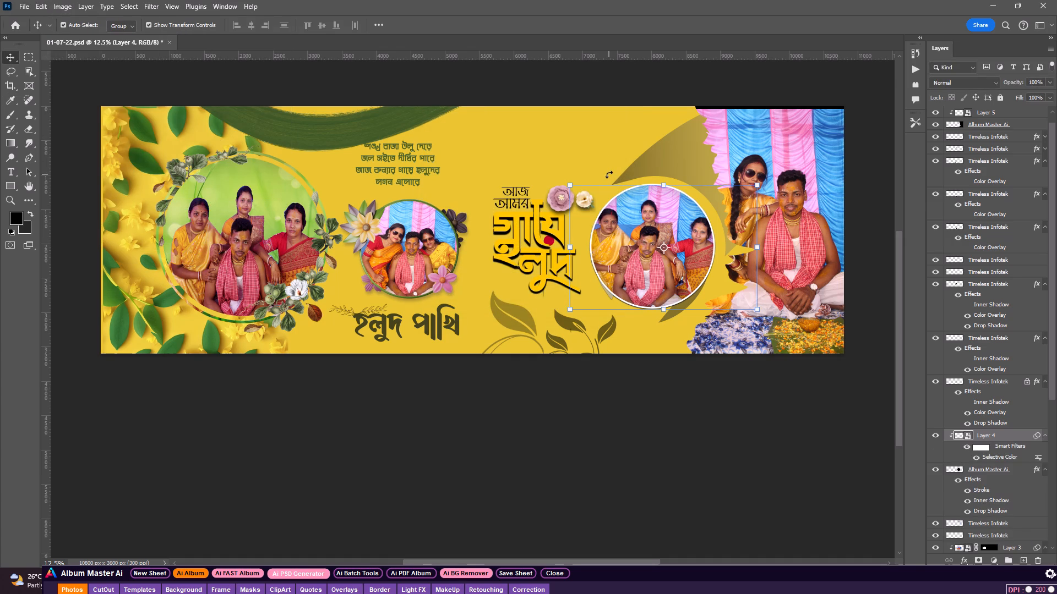
Smooth the skin in the Layer 4 group photo with Imagenomic Portraiture, using the Smoothing: Medium preset.
left_click(153, 5)
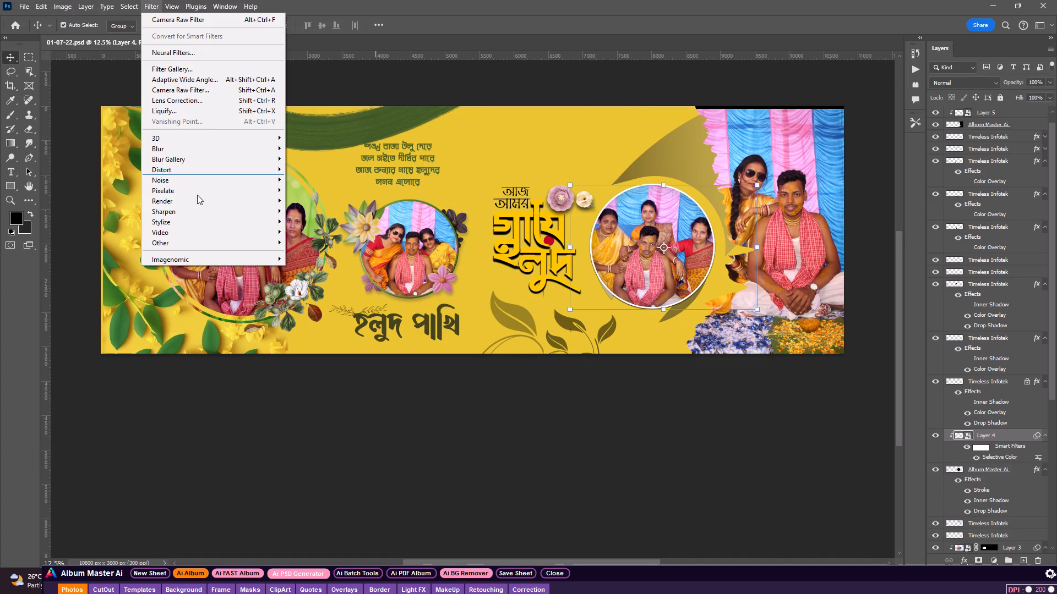
left_click(213, 261)
left_click(267, 255)
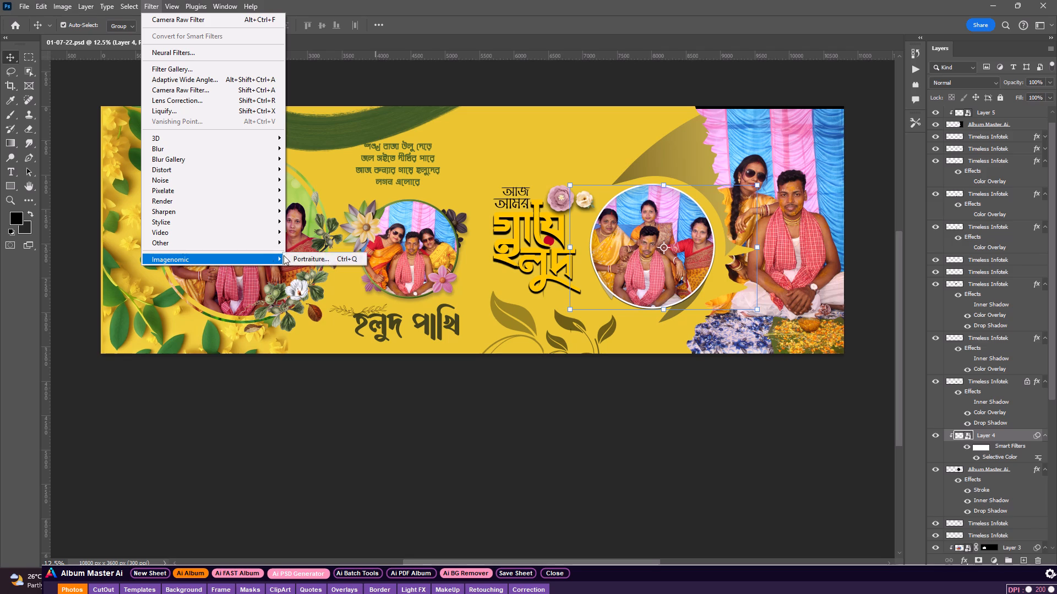
left_click(319, 257)
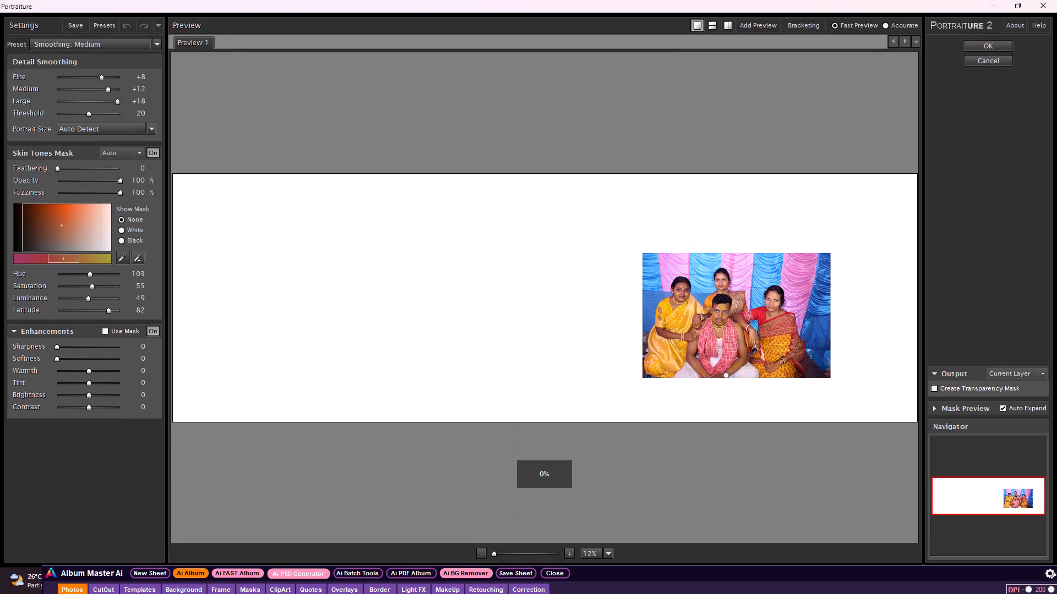
left_click(981, 46)
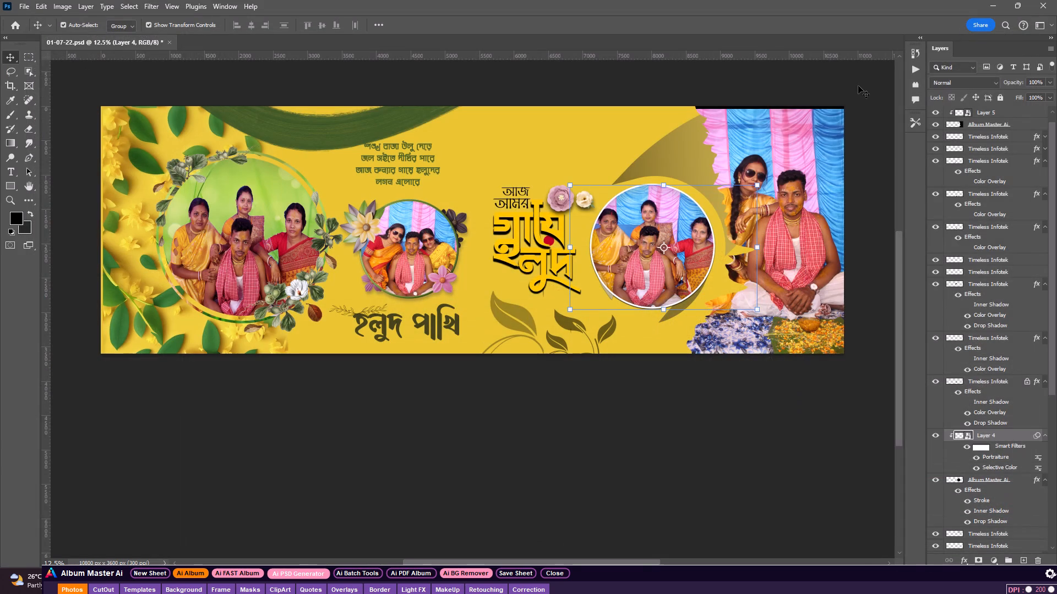
Smooth the skin in the large couple photo on Layer 5 with Imagenomic Portraiture, using the Smoothing: Medium preset.
left_click(772, 154)
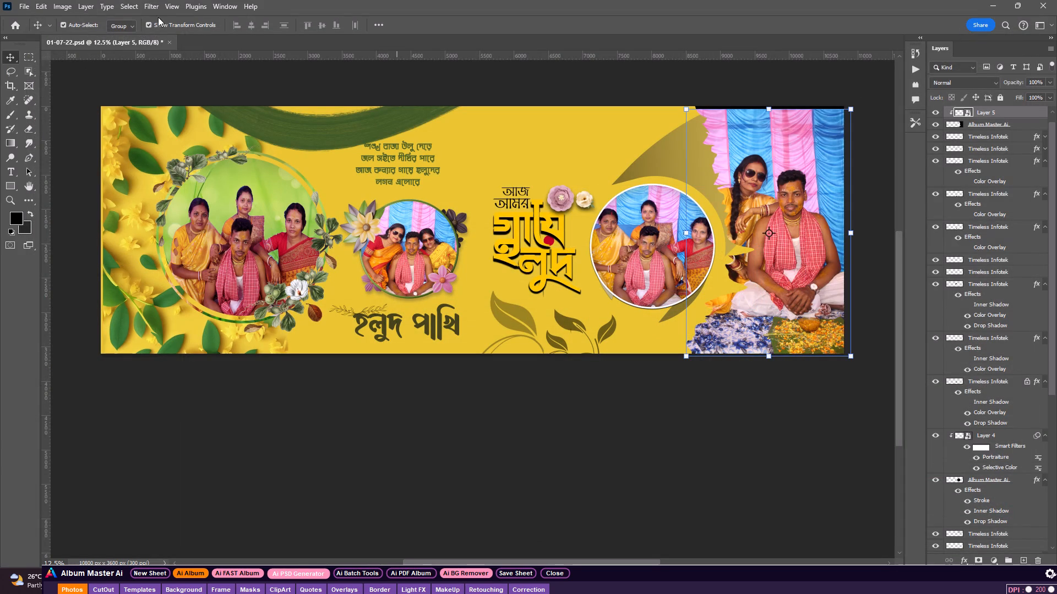
left_click(151, 4)
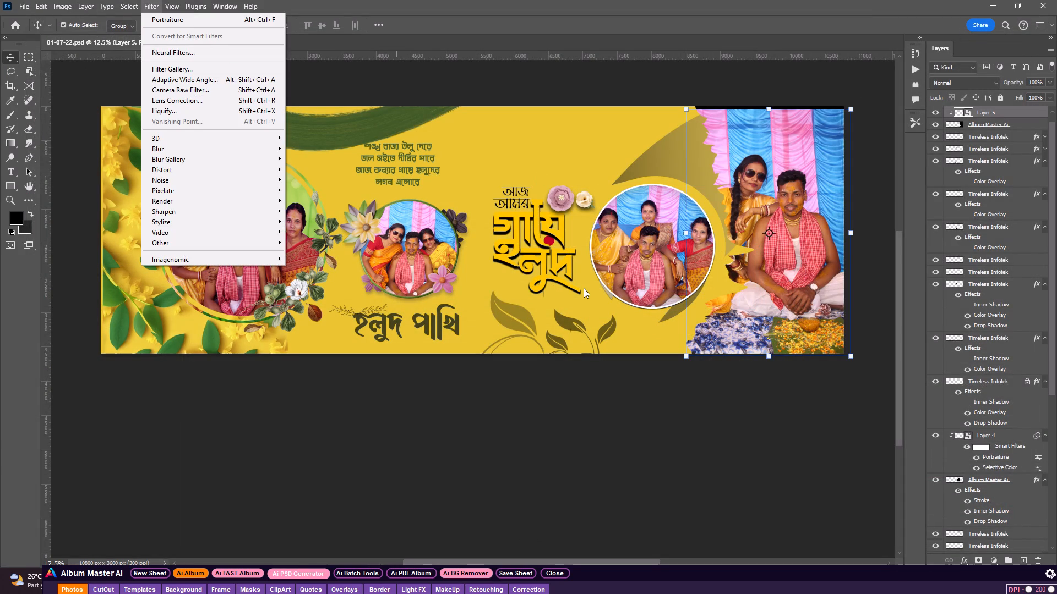
left_click(193, 261)
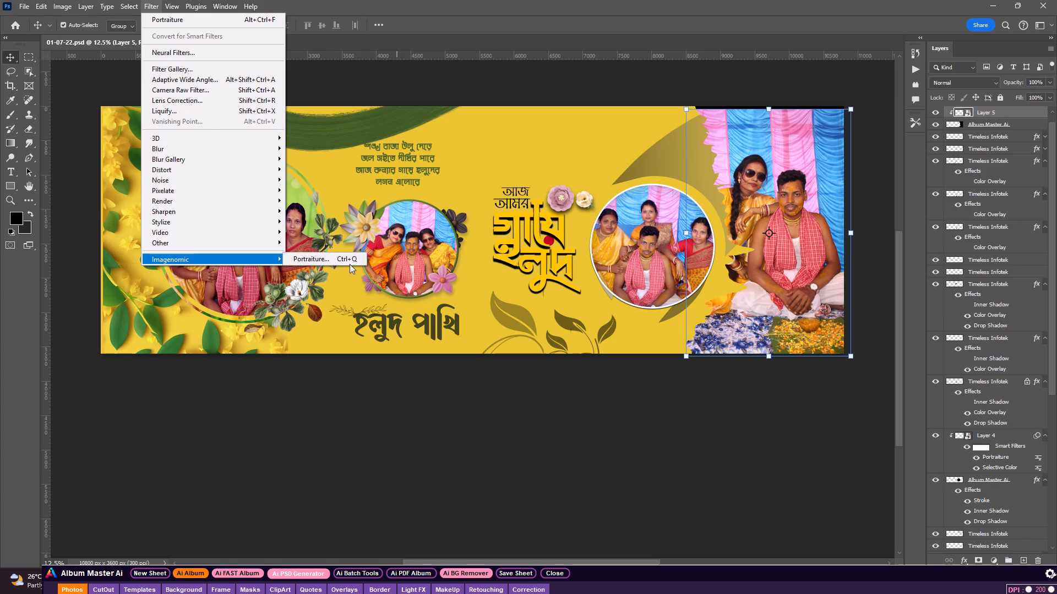
left_click(350, 264)
left_click(352, 260)
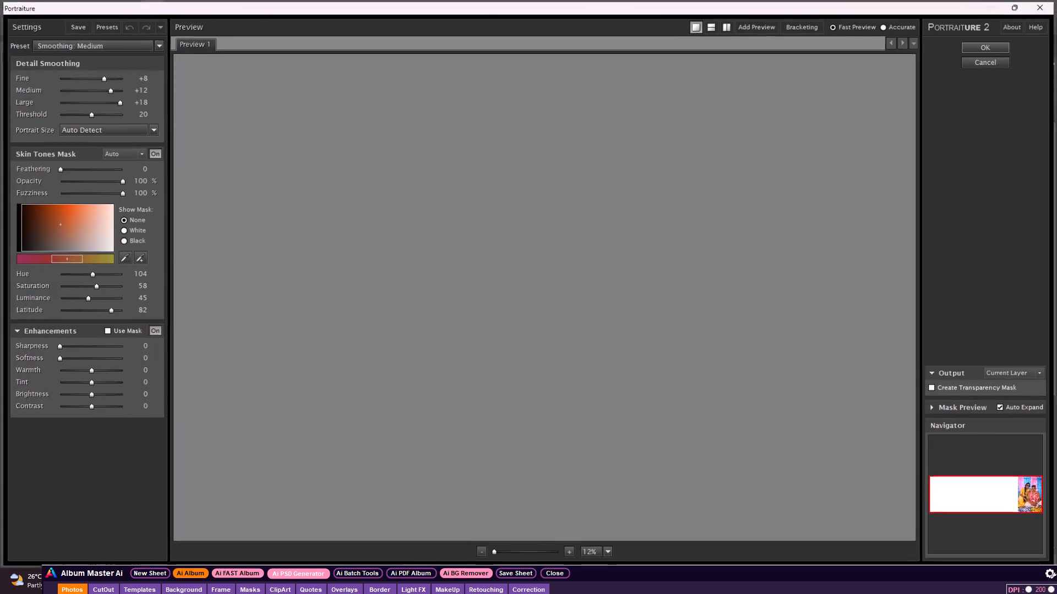
left_click(1001, 44)
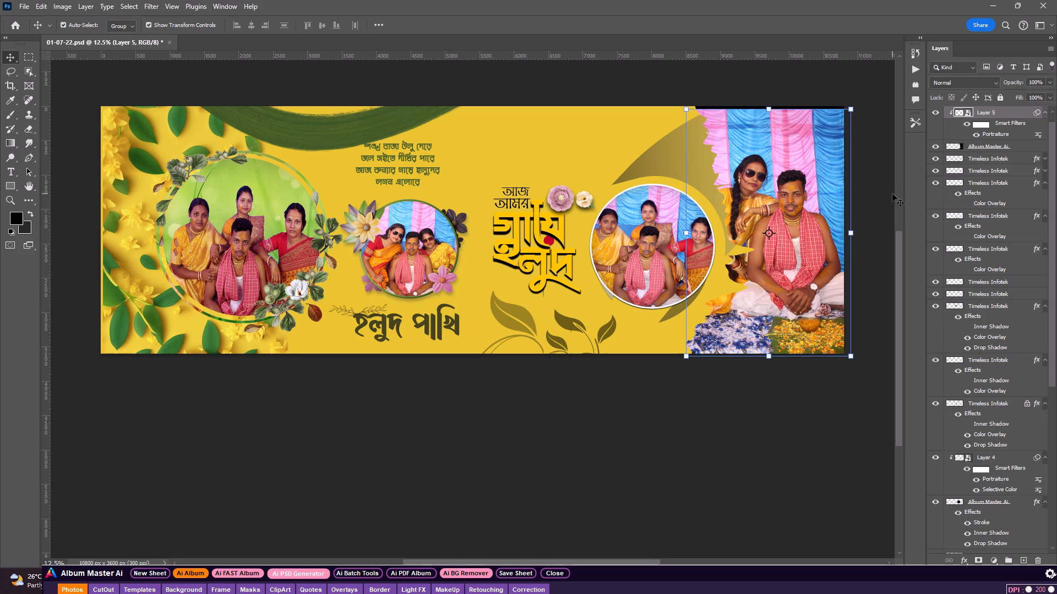
Cool the Layer 5 couple photo with the Camera Raw Filter, setting Temperature to -12.
key("ctrl+shift+a")
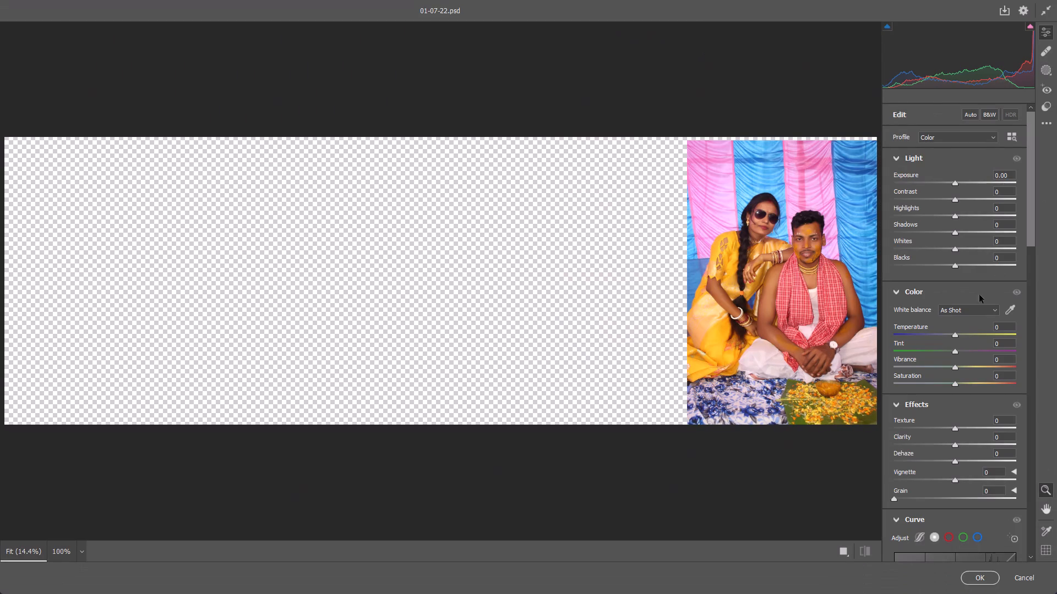
left_click(947, 335)
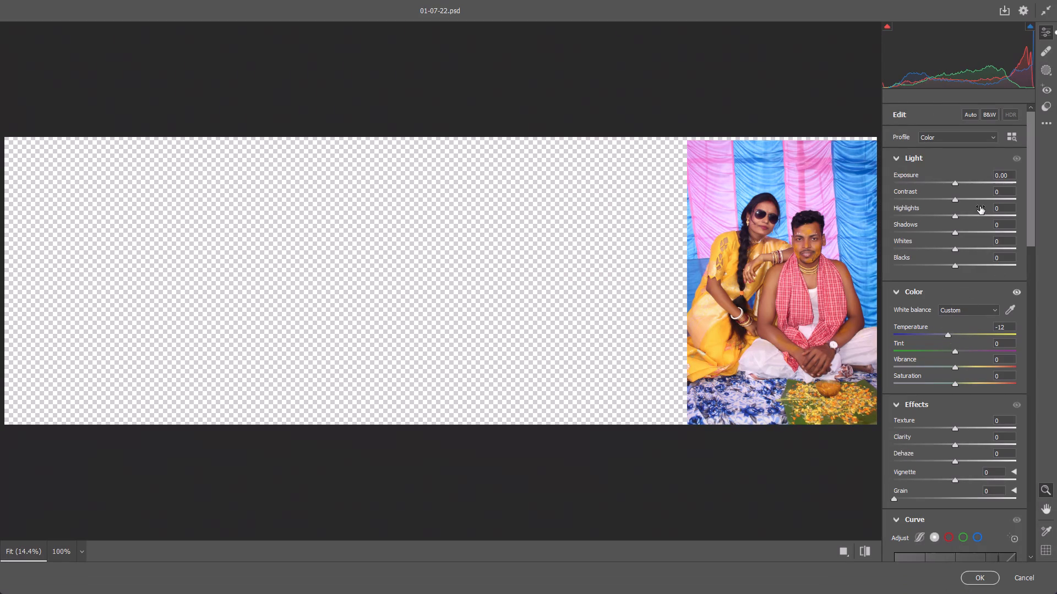
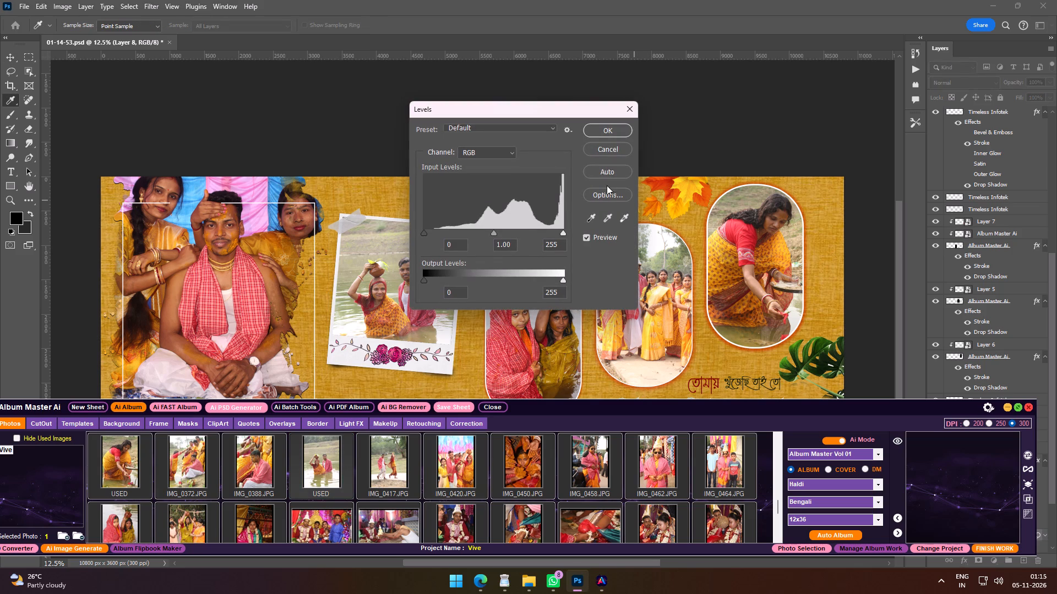
left_click(606, 175)
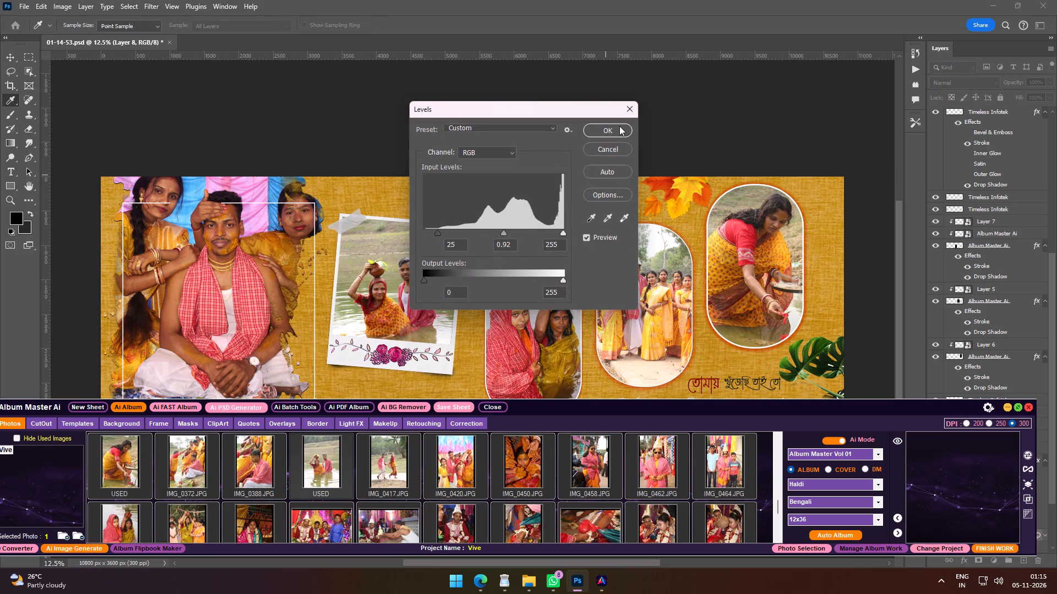
left_click(618, 129)
Apply automatic Levels correction to the group photo in the middle oval frame.
left_click(642, 276)
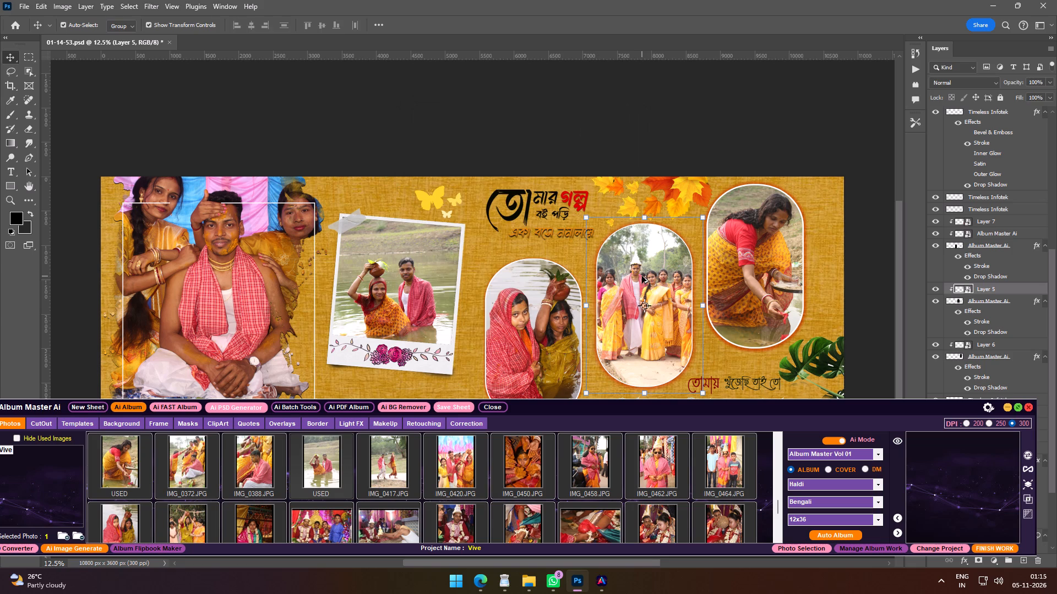
key("ctrl+alt+l")
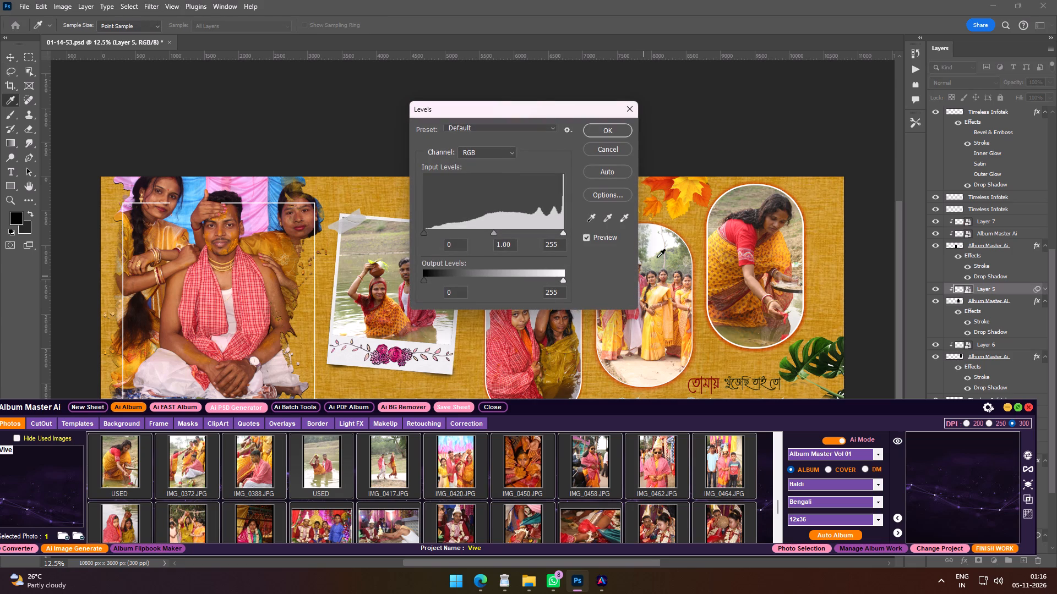
left_click(611, 175)
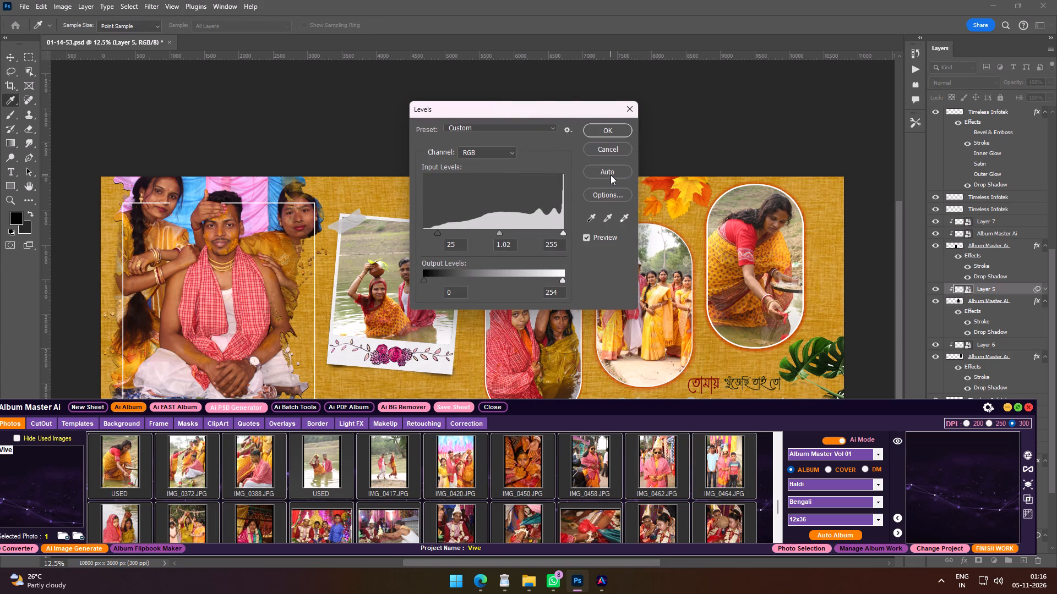
left_click(617, 134)
Apply Selective Color to the photo in the highest oval frame, setting Black to +13% for the Blacks.
left_click(783, 251)
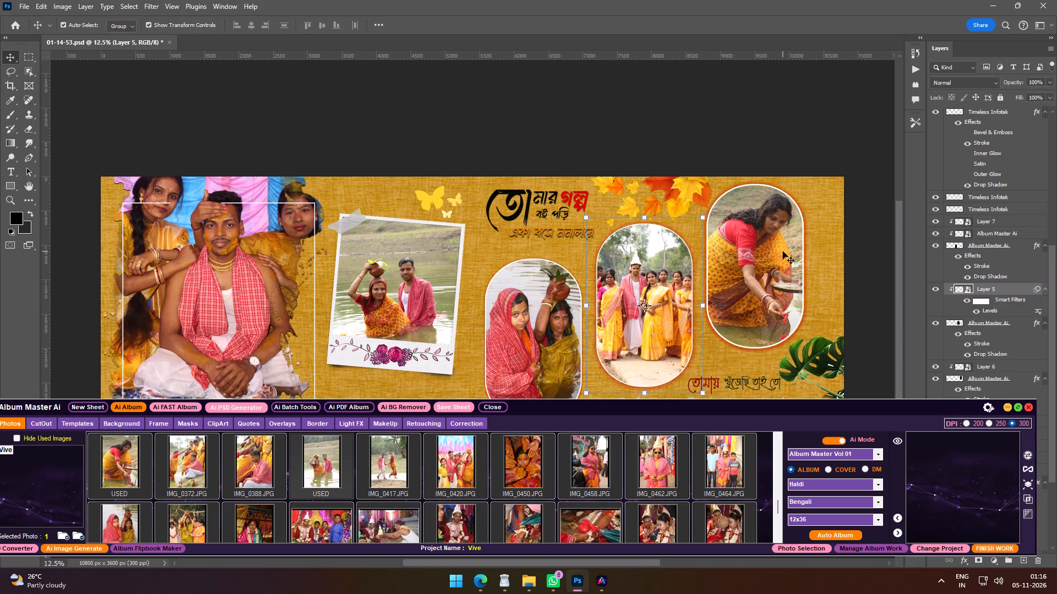
left_click(63, 10)
left_click(101, 35)
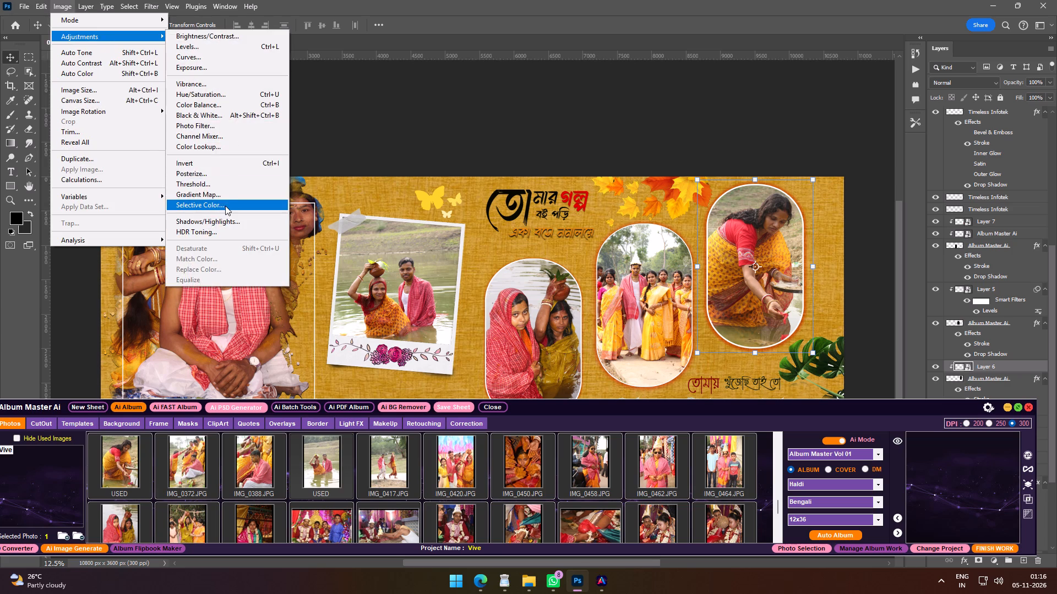
left_click(225, 206)
left_click(511, 157)
left_click(505, 248)
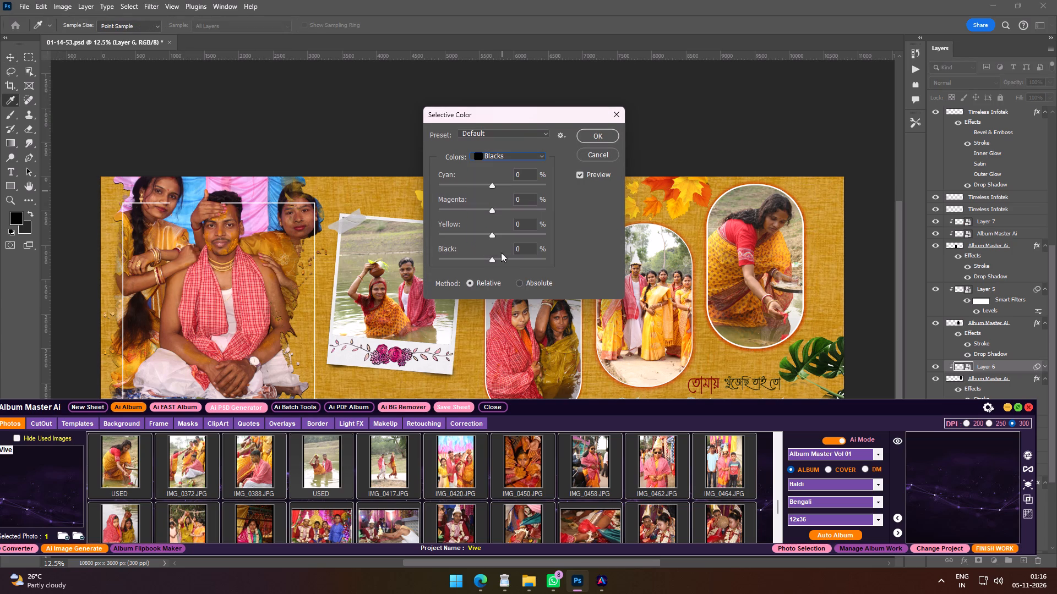
left_click(495, 258)
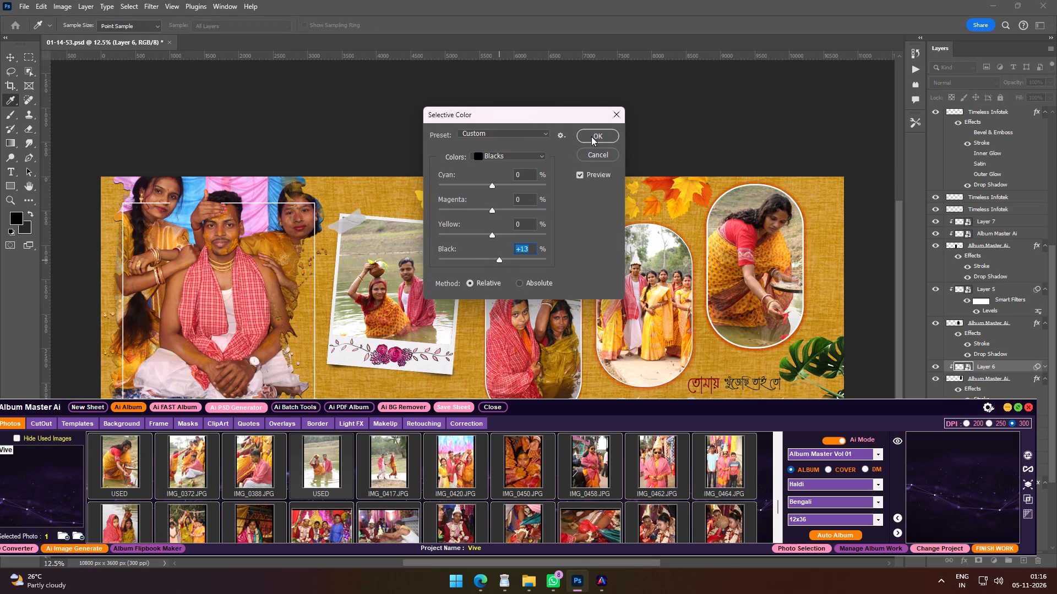
left_click(591, 135)
Brighten the highest oval frame's photo with Curves, mapping input 123 to output 132 on the RGB channel.
left_click(67, 2)
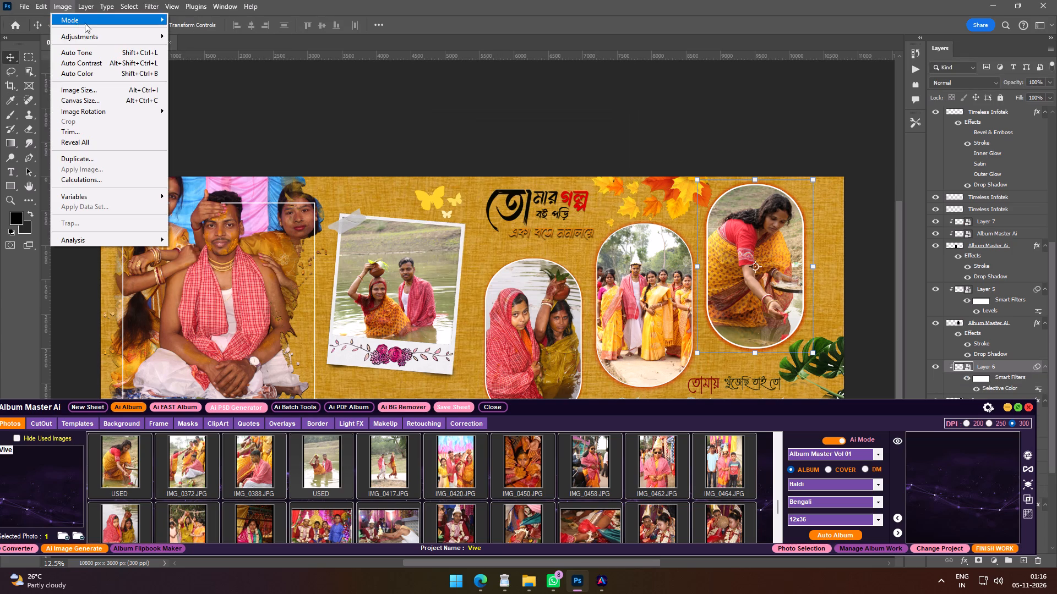
left_click_drag(90, 34, 94, 43)
left_click(208, 59)
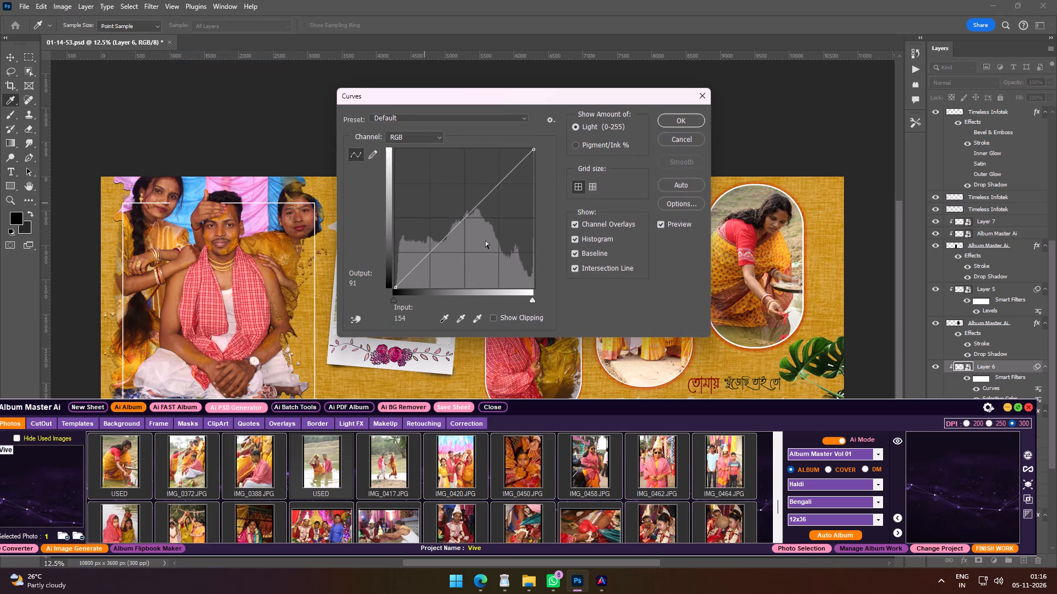
left_click(464, 218)
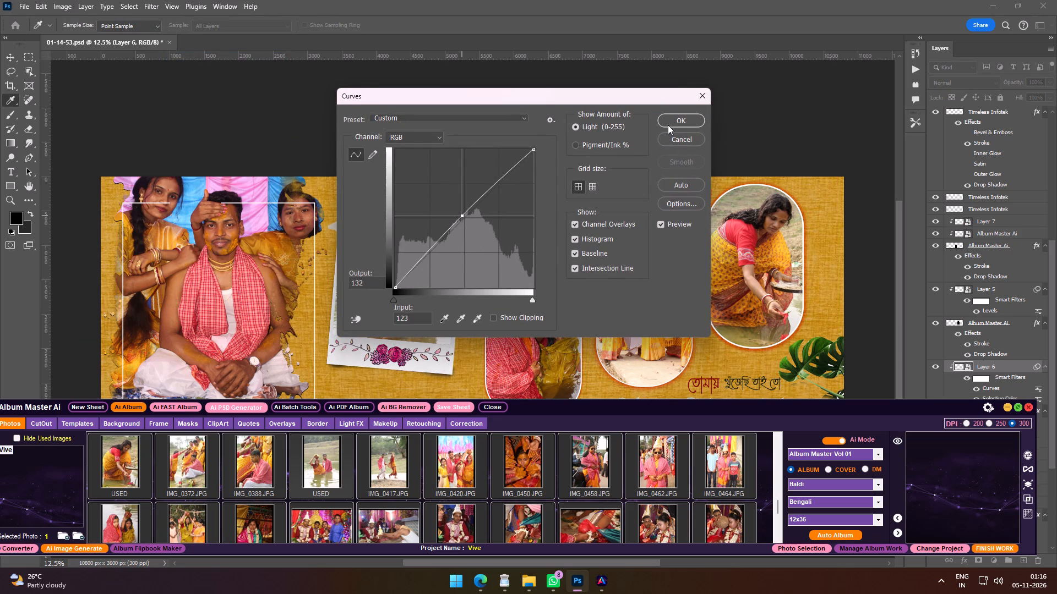
left_click(668, 125)
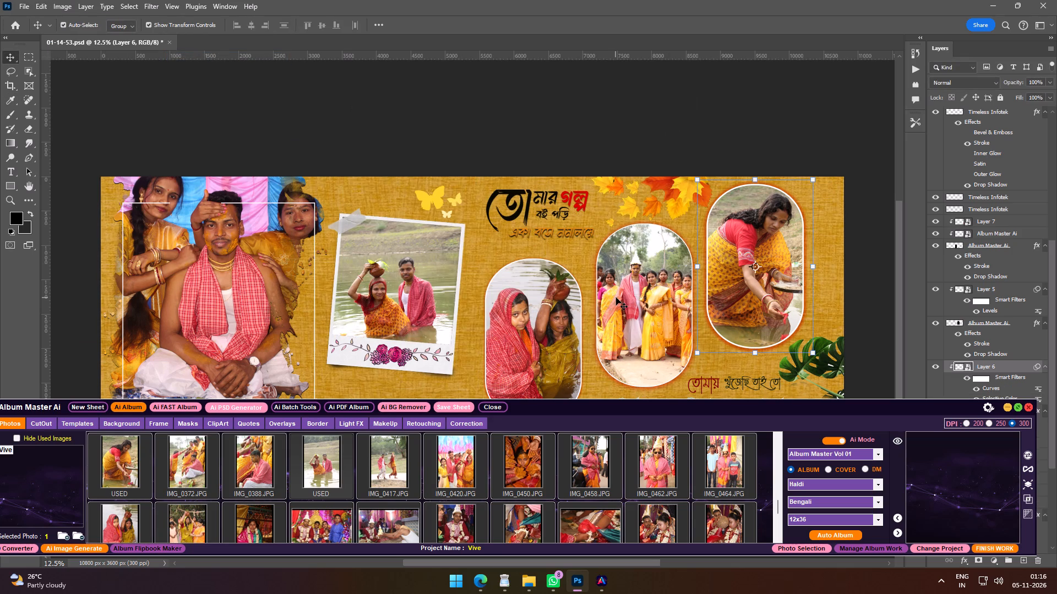
left_click(616, 298)
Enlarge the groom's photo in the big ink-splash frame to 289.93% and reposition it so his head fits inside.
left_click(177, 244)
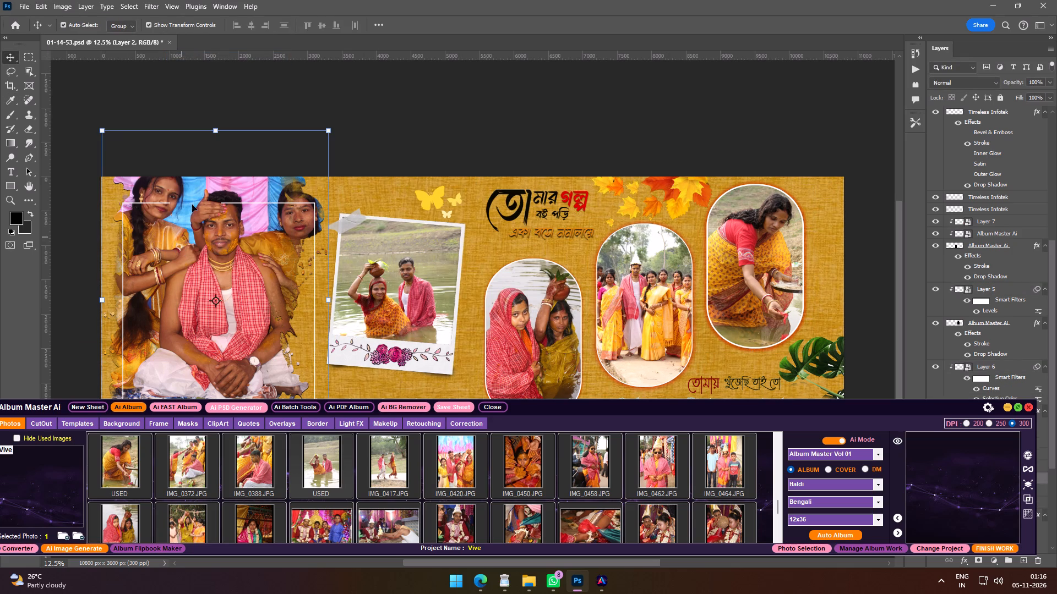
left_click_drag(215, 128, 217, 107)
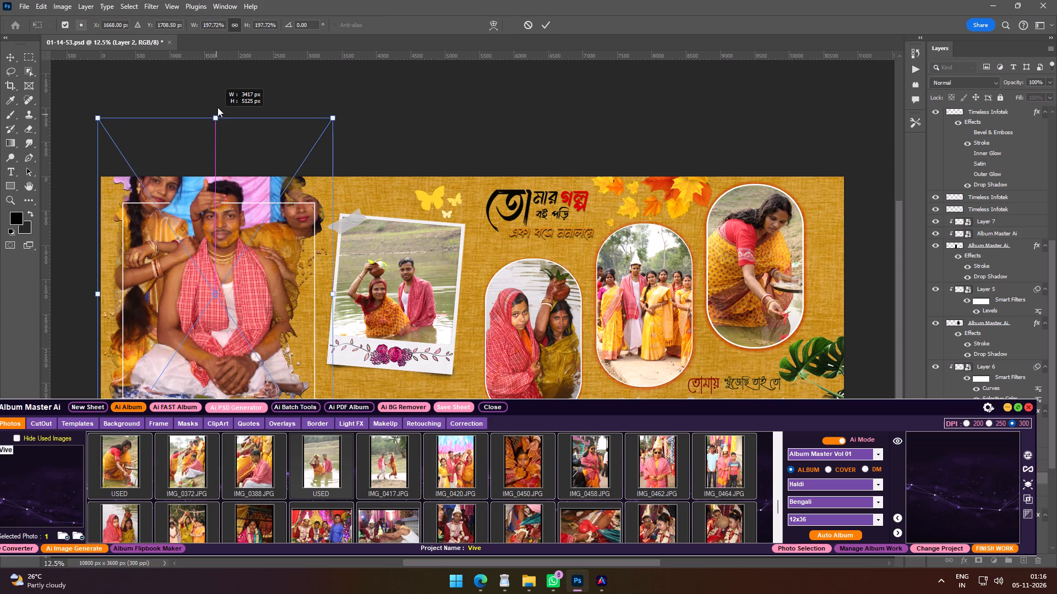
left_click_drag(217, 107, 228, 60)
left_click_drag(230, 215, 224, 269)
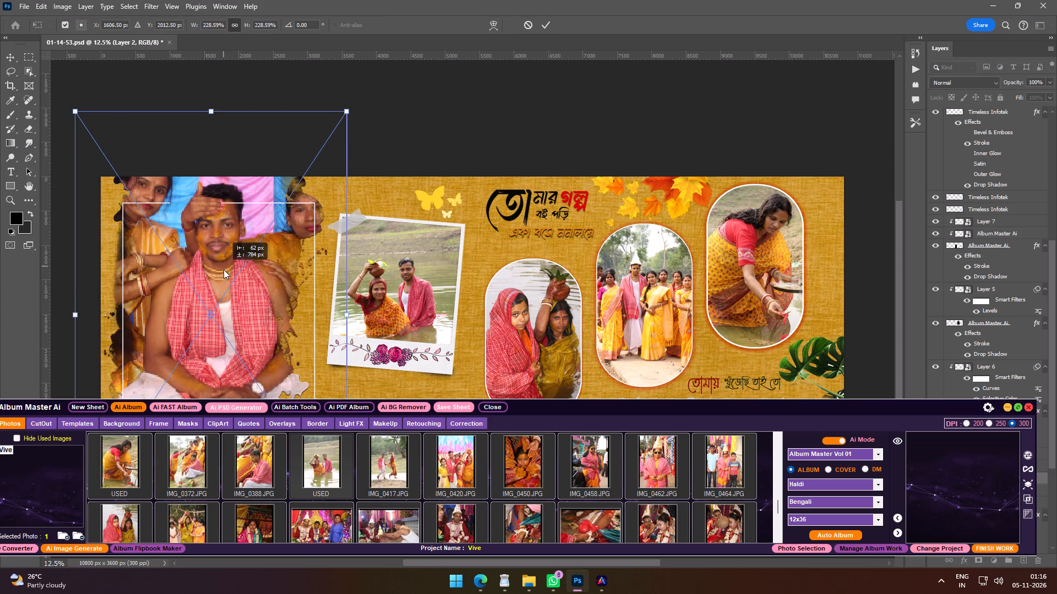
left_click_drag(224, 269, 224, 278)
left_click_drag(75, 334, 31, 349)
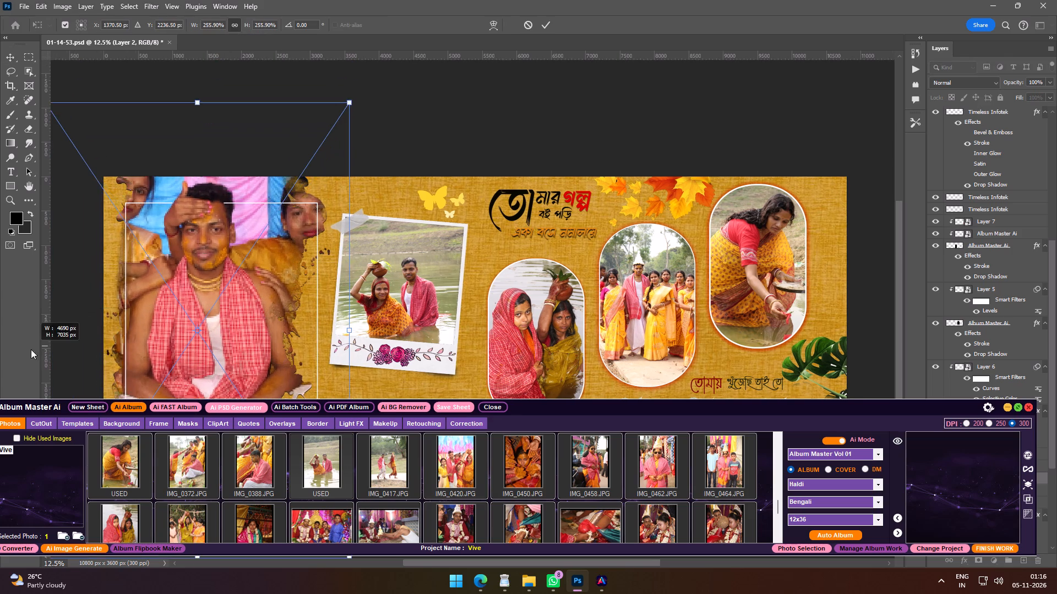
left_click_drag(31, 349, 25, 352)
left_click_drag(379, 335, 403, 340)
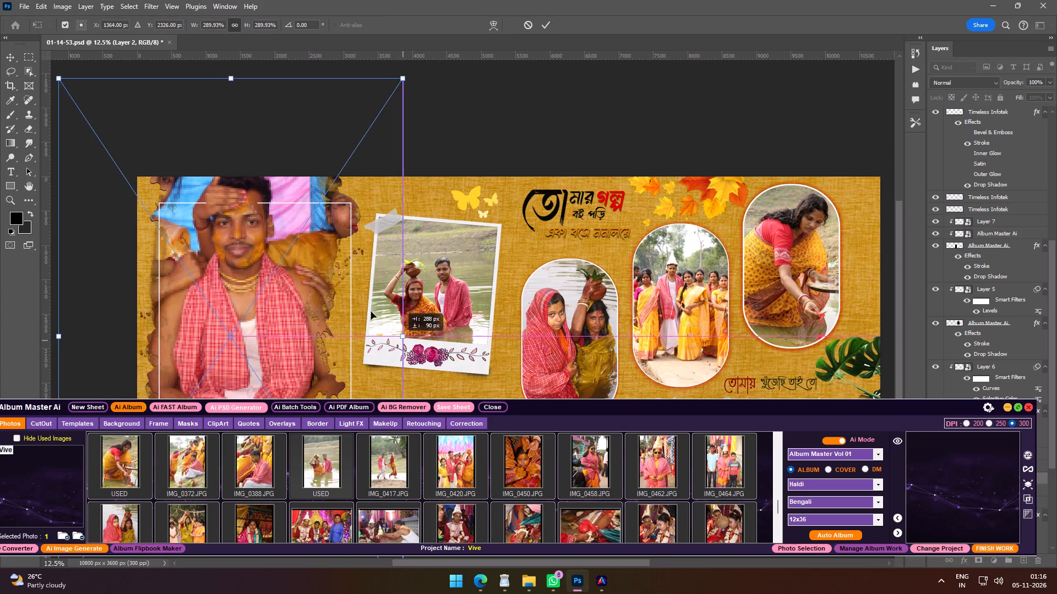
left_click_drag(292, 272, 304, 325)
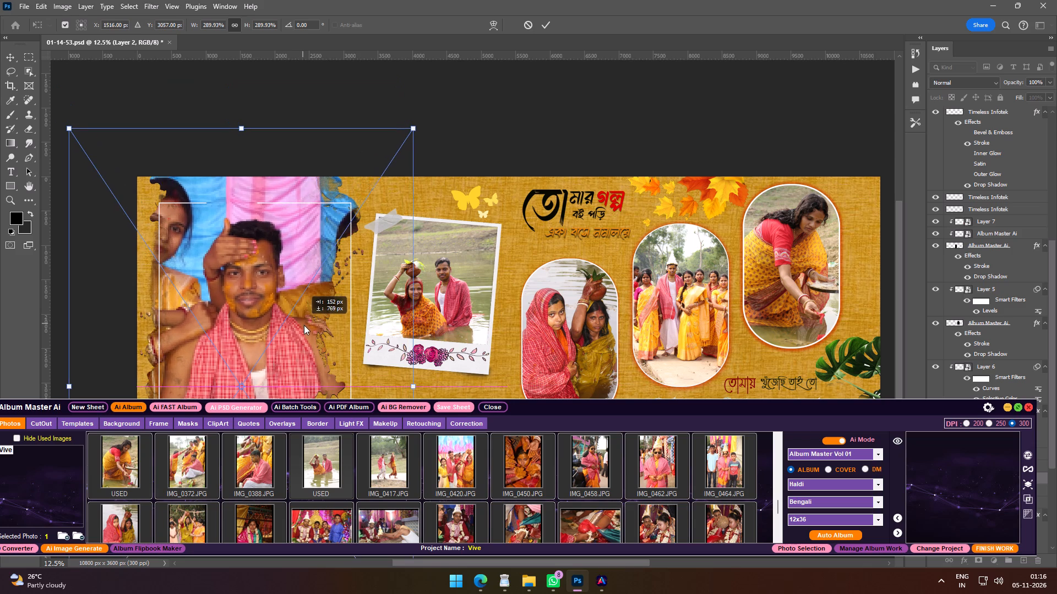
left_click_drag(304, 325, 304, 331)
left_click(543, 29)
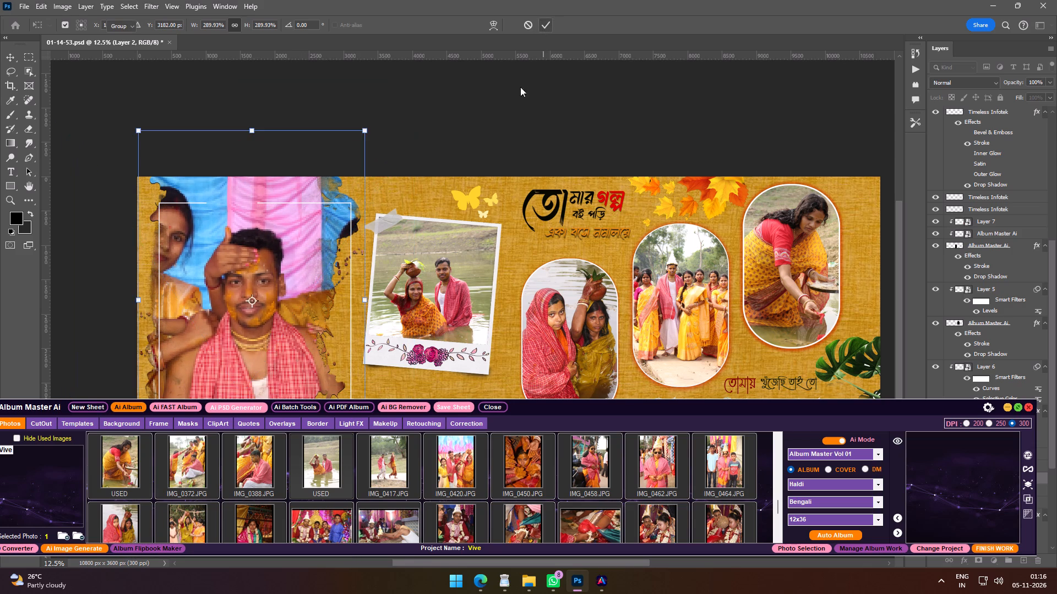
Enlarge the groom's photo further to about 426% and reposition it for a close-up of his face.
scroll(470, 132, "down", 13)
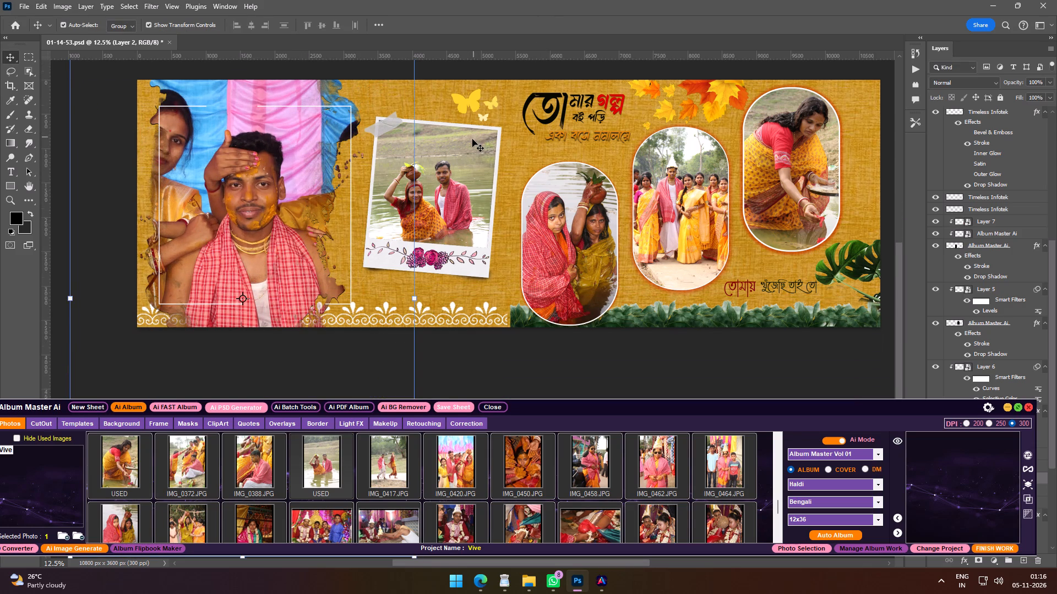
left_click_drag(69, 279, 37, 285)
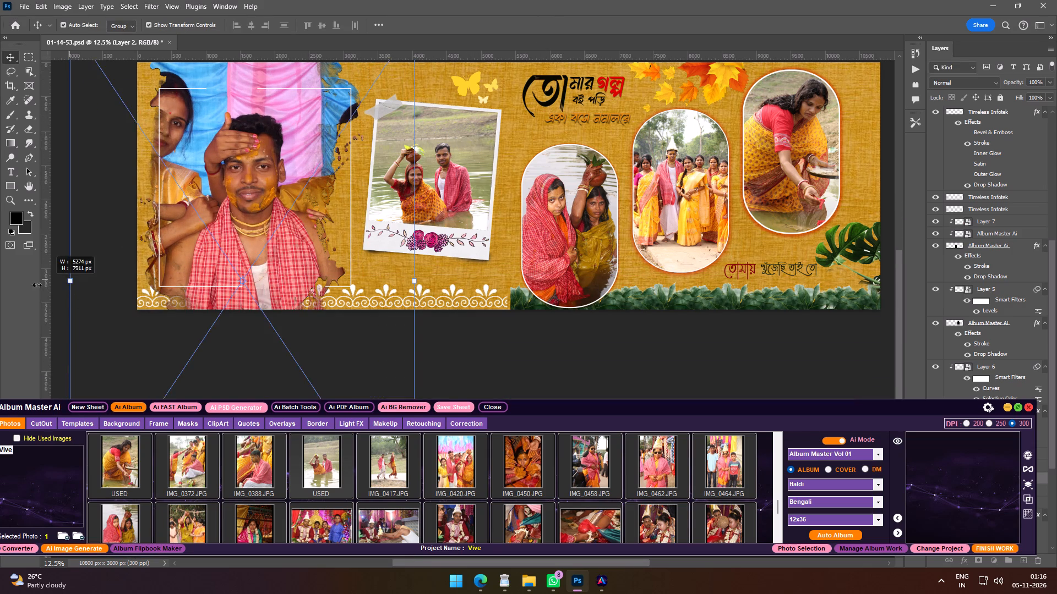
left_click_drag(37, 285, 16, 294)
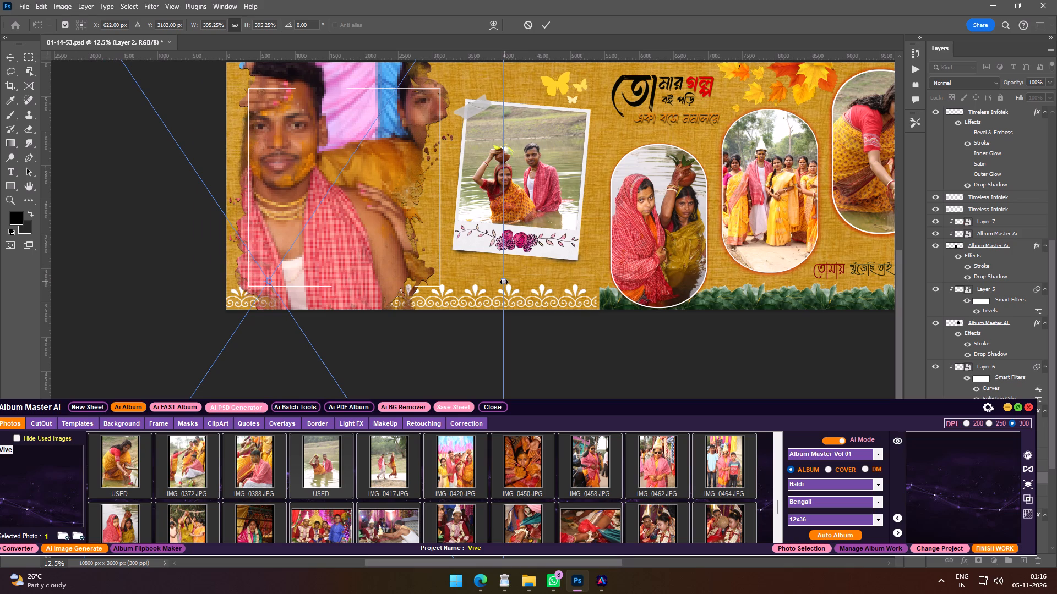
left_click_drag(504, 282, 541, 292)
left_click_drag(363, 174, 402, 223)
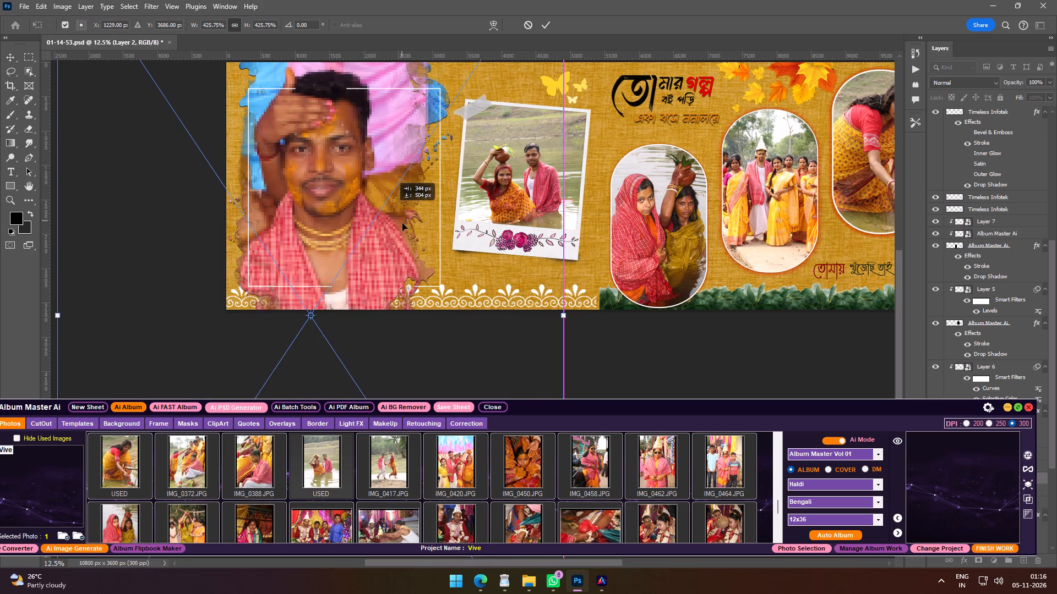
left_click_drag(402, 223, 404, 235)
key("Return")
Cool the groom's large photo with the Camera Raw Filter by setting Temperature to -10.
scroll(379, 232, "up", 2)
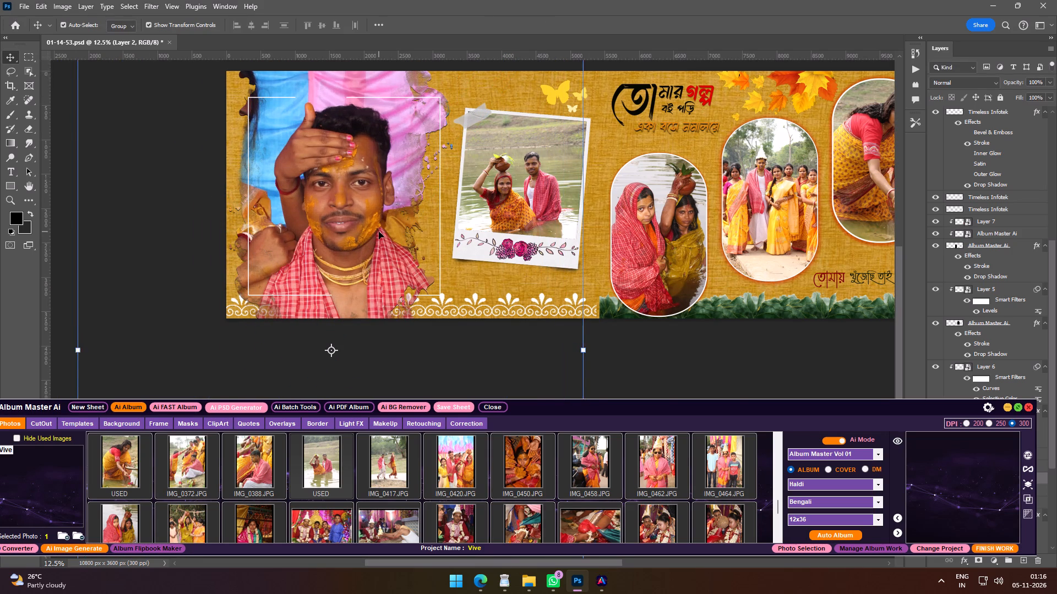
scroll(379, 232, "up", 12)
scroll(379, 232, "down", 4)
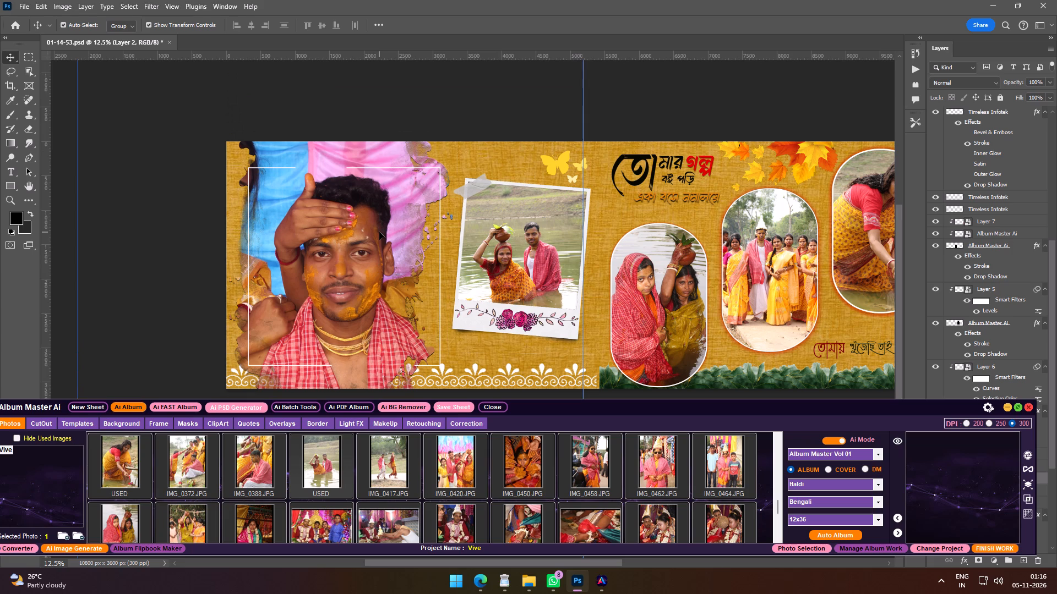
scroll(379, 232, "down", 9)
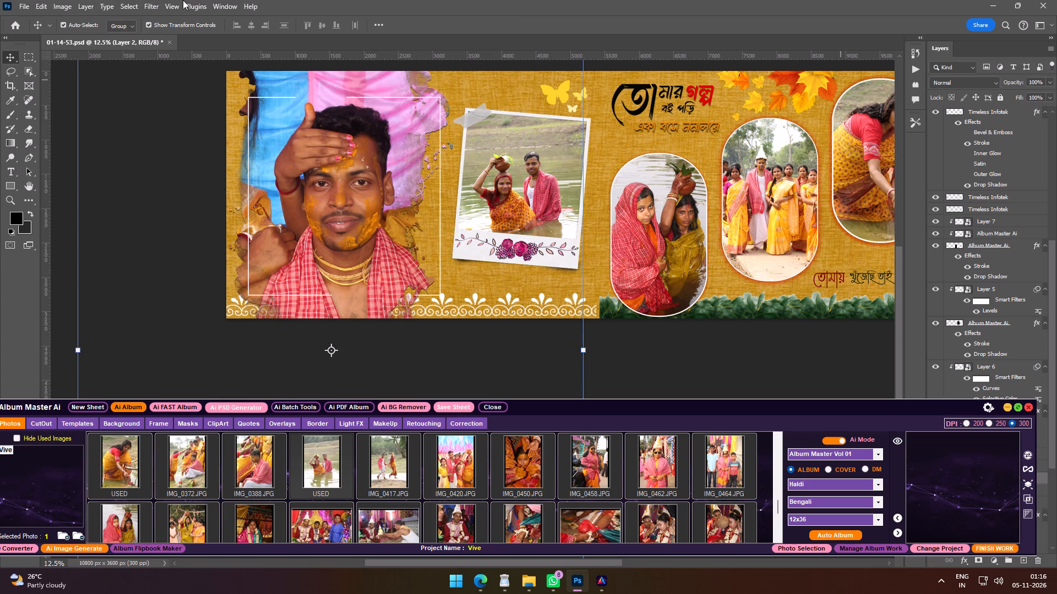
left_click(150, 8)
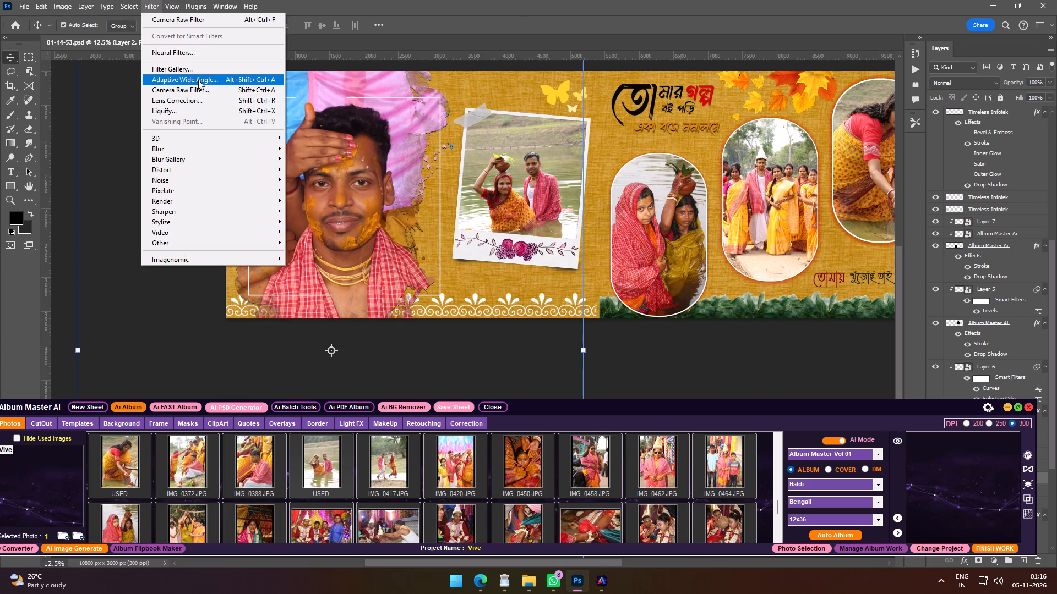
left_click(198, 91)
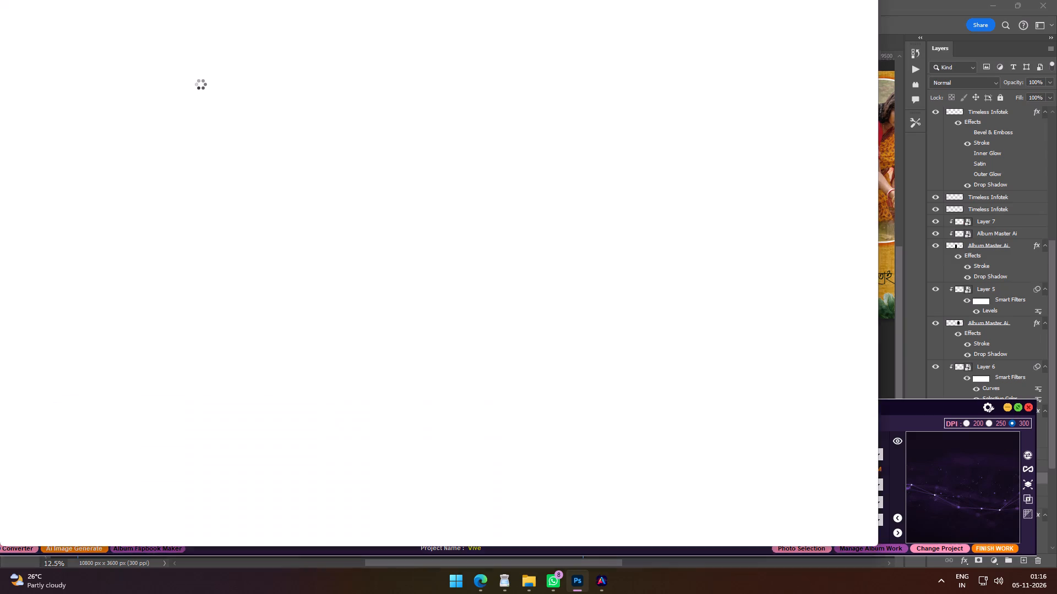
left_click(949, 333)
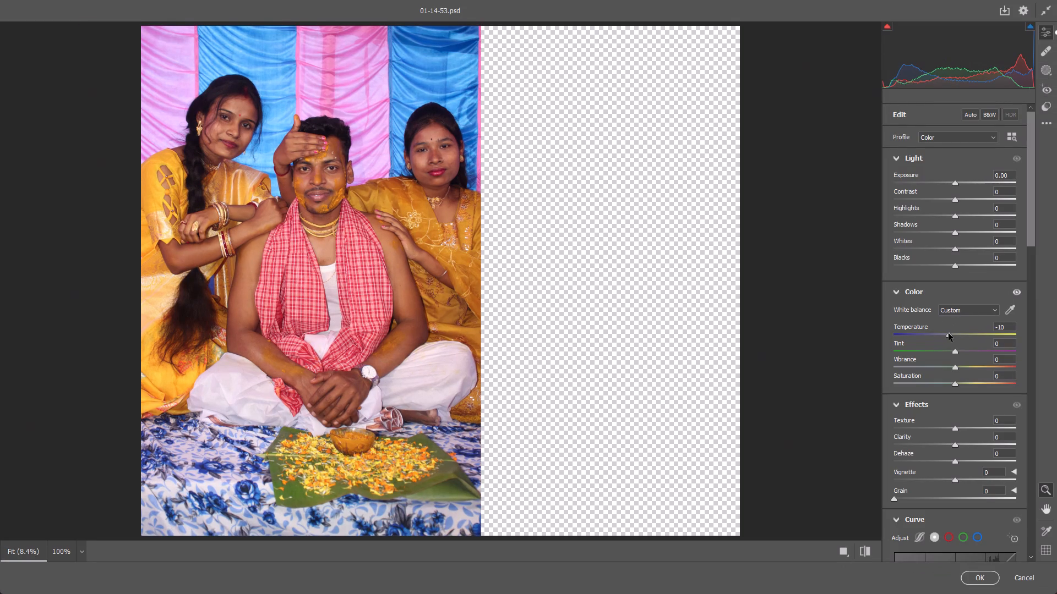
key("Return")
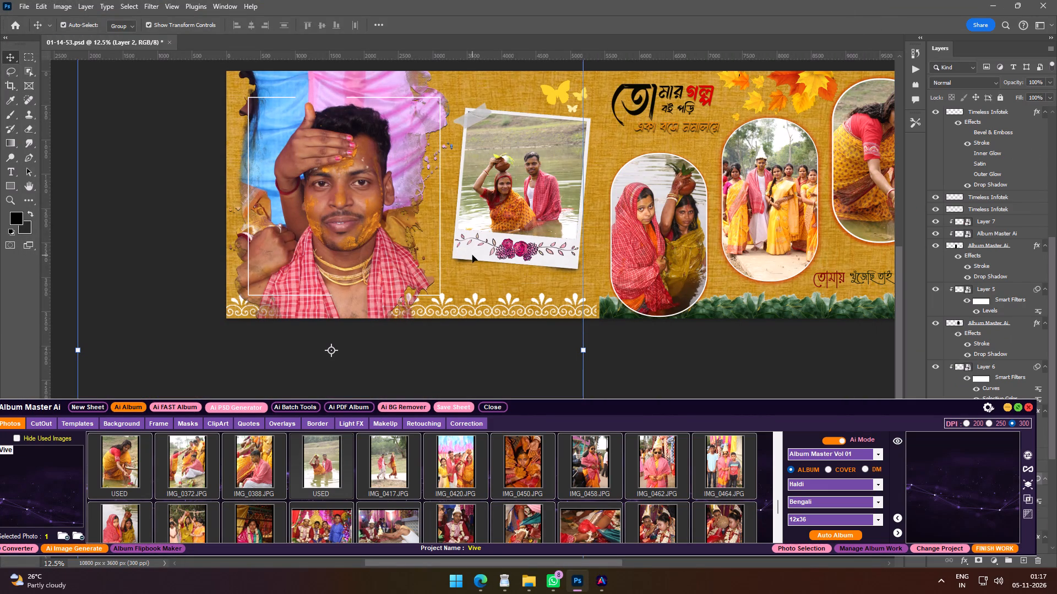
Shrink the groom's photo in the big ink-splash frame to 174.94% and reposition it so both women beside him show.
left_click_drag(586, 348, 357, 313)
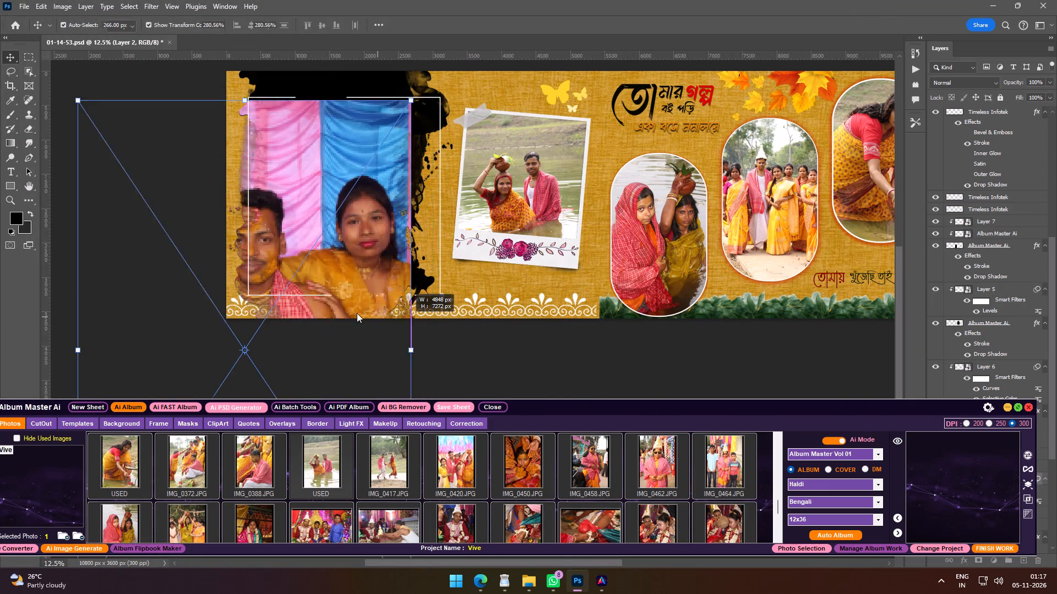
left_click_drag(357, 313, 297, 313)
left_click_drag(265, 267, 423, 146)
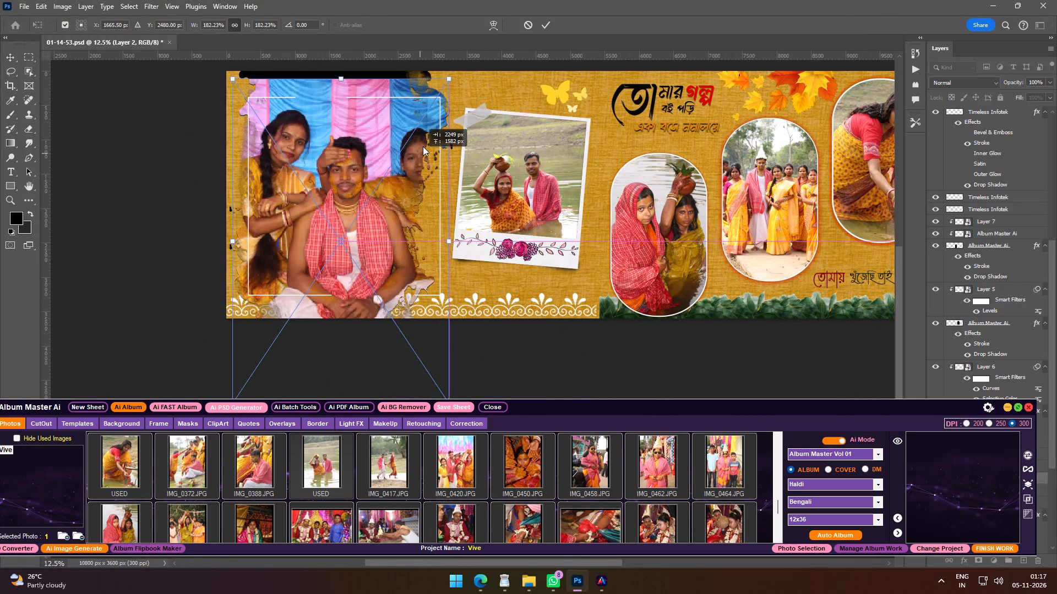
left_click_drag(423, 146, 418, 145)
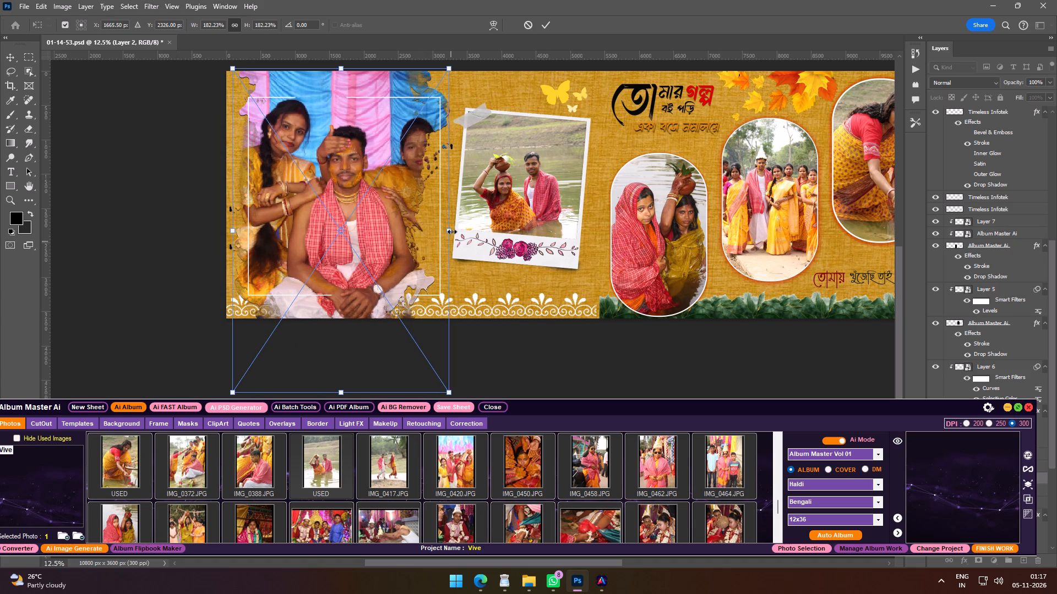
left_click_drag(452, 228, 442, 225)
left_click_drag(372, 216, 375, 202)
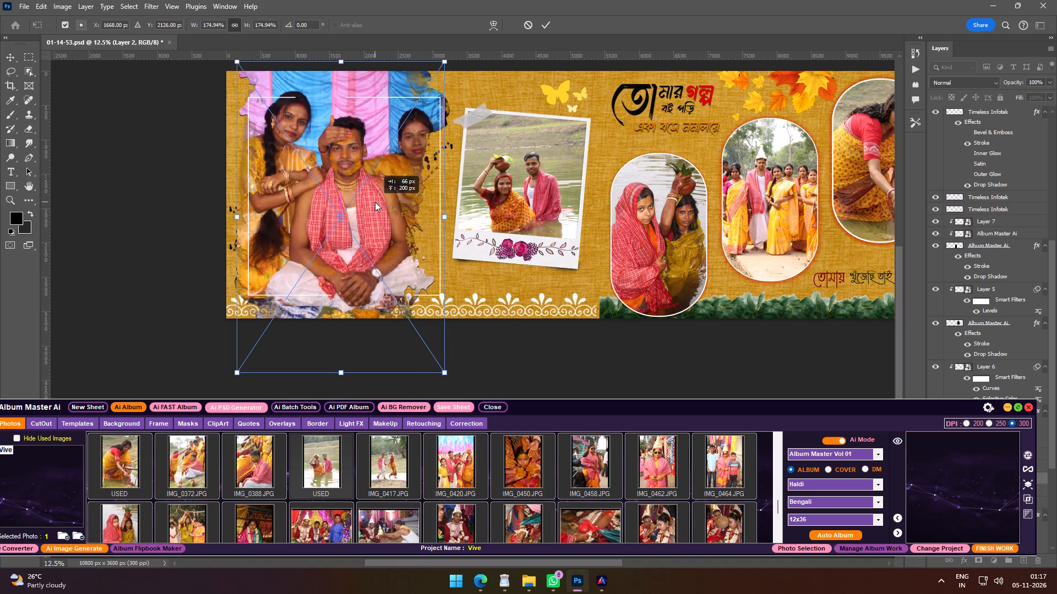
left_click_drag(375, 202, 377, 185)
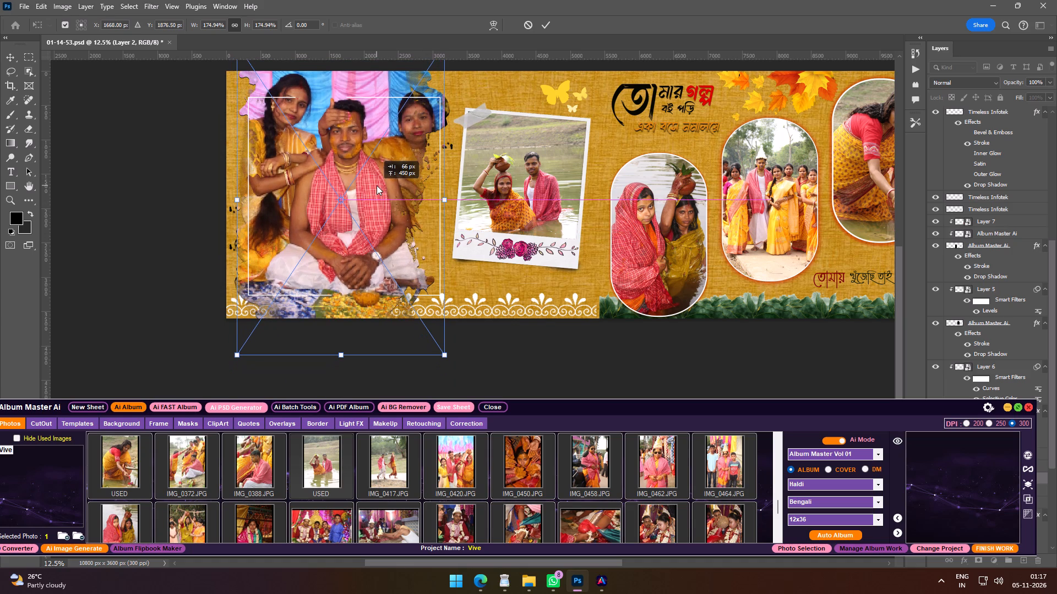
left_click_drag(377, 185, 374, 190)
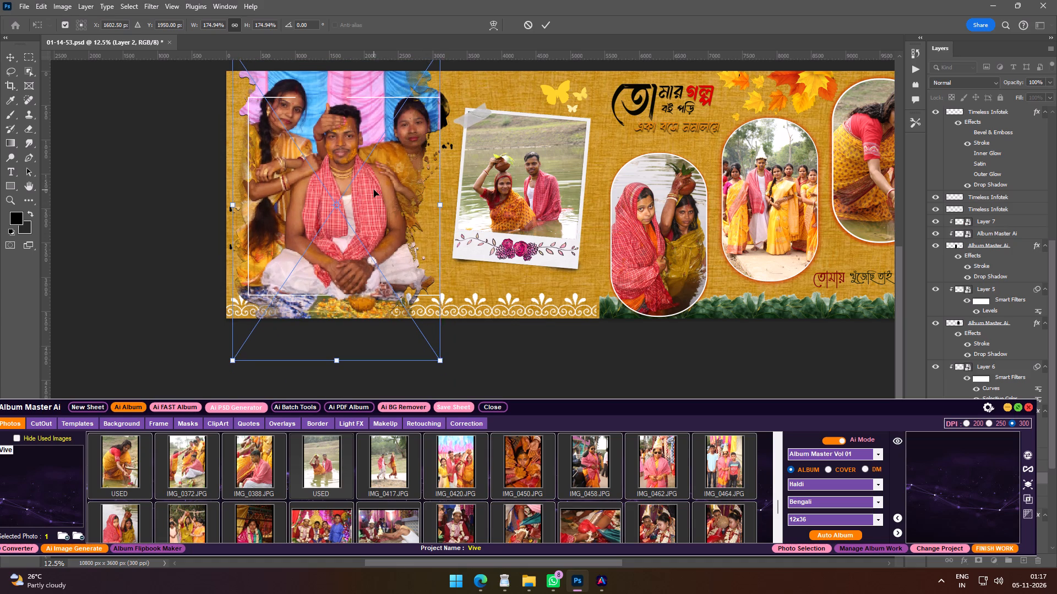
key("Return")
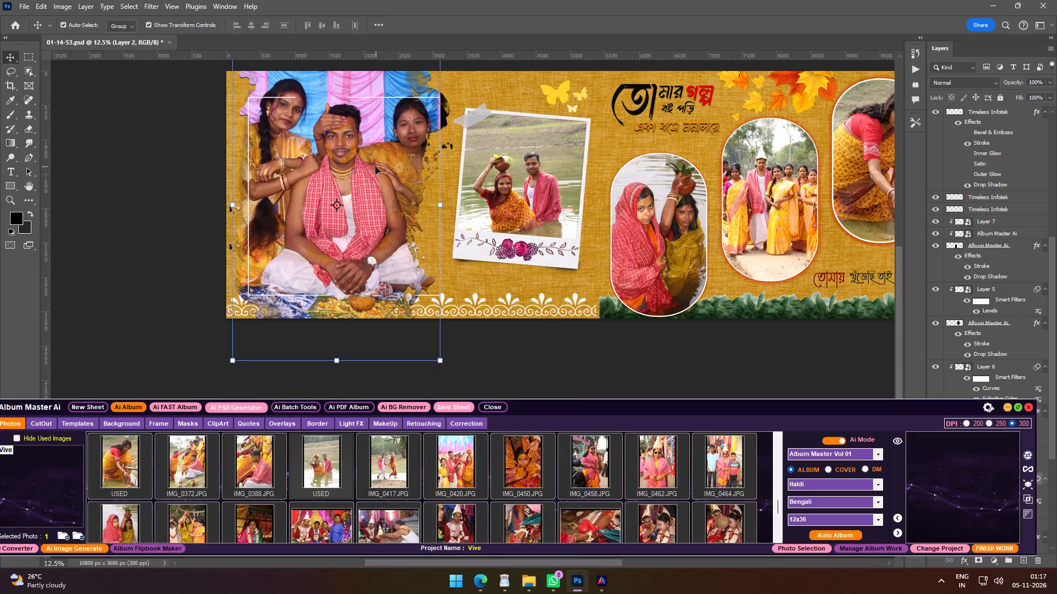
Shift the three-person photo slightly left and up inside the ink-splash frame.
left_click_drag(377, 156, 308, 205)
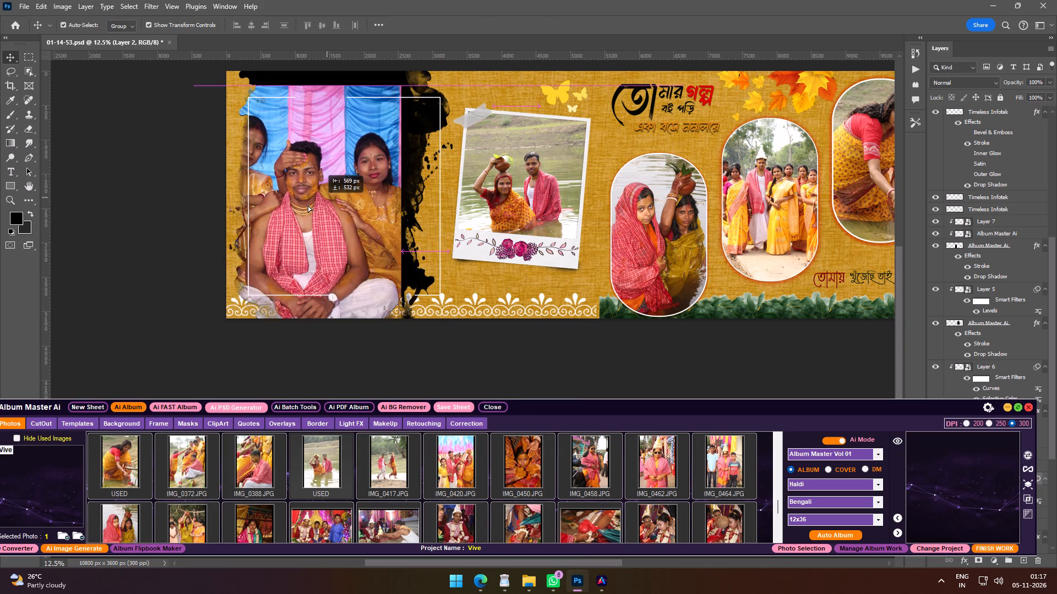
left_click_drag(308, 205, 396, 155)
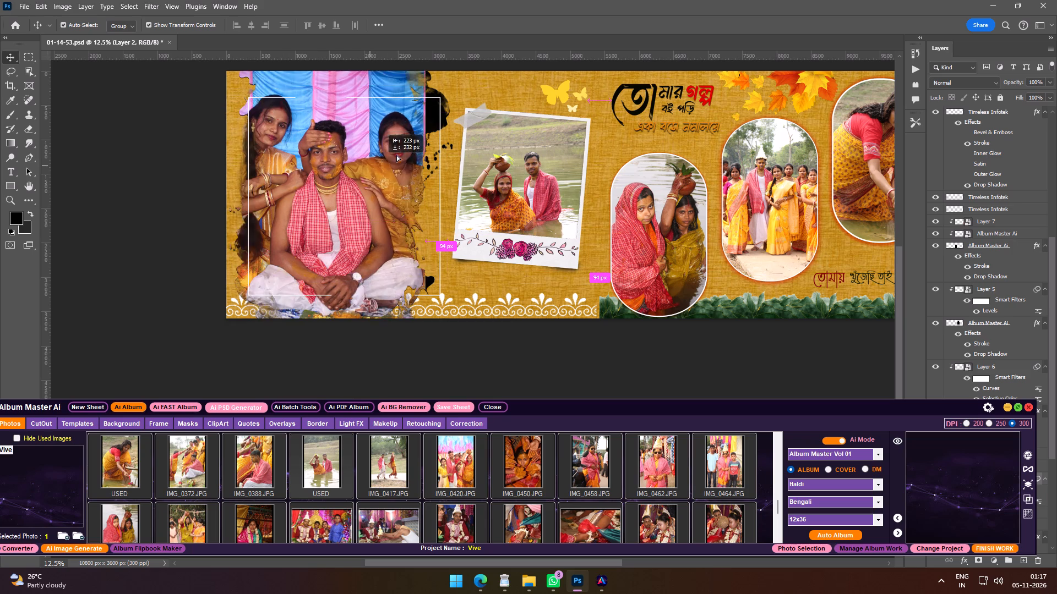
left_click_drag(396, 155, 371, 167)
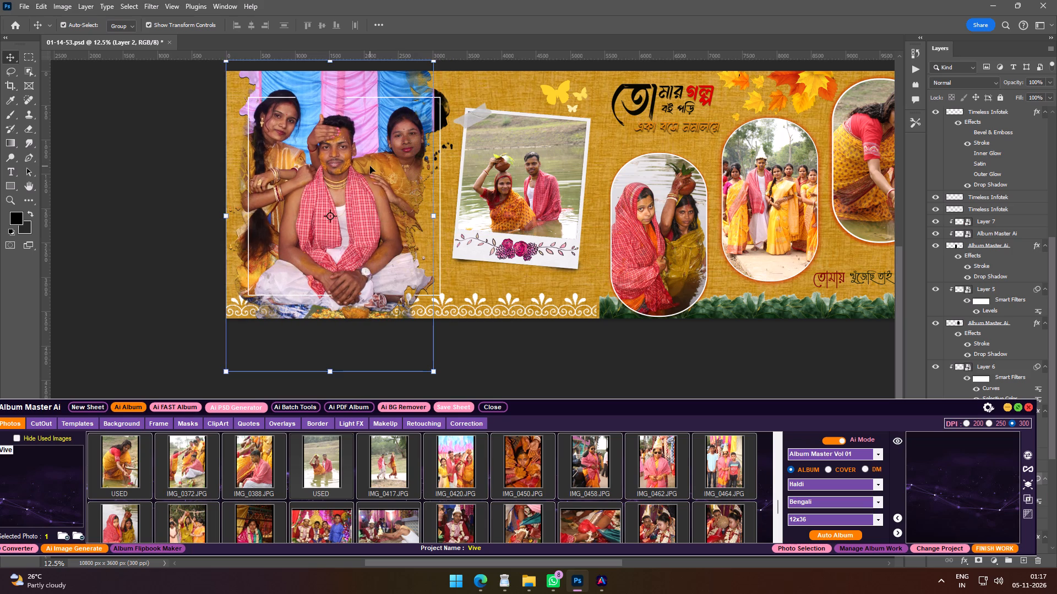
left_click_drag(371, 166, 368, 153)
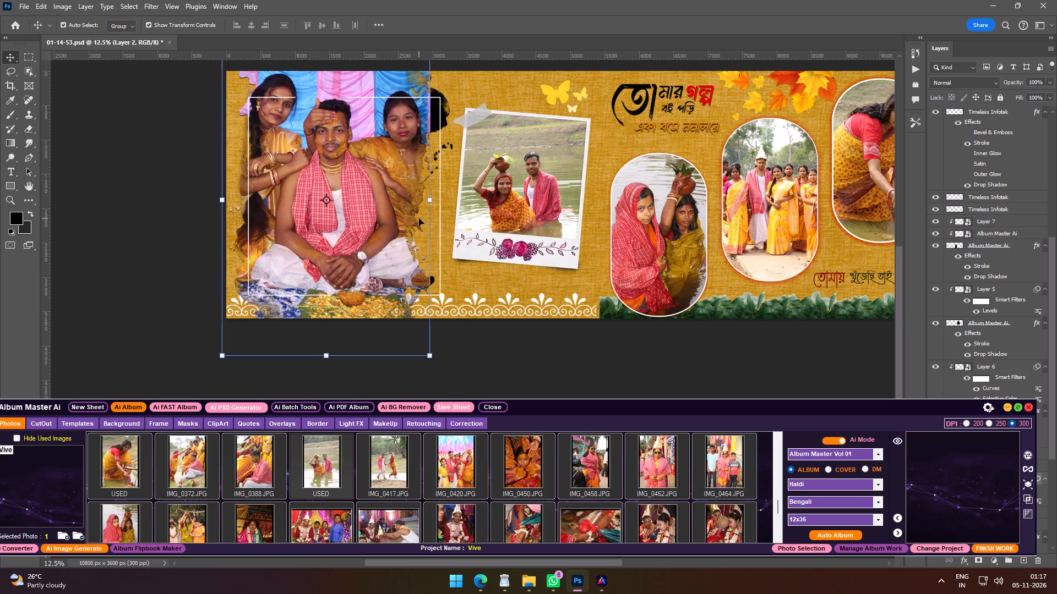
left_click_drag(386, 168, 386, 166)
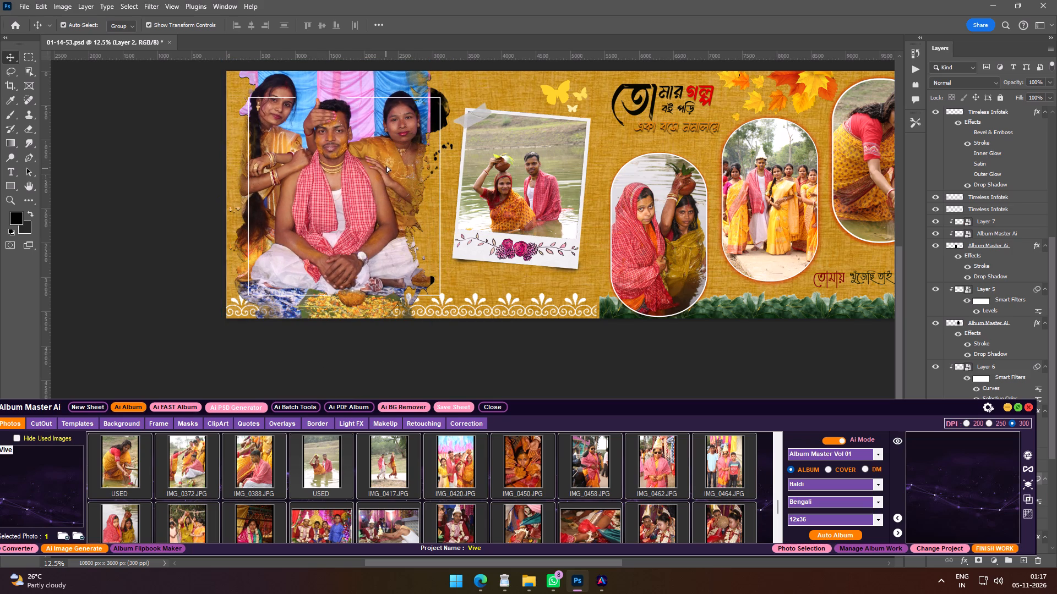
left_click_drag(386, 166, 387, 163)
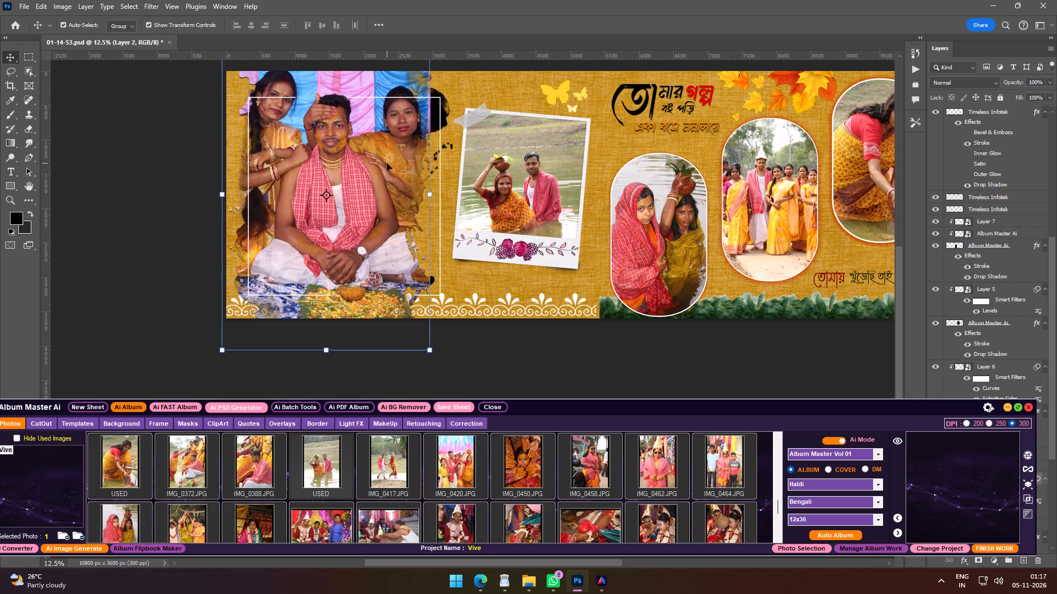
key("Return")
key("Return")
Enlarge the ink-splash frame's photo to 192.19% and reposition it lower, with the groom centred and the splash fully covered.
left_click(490, 348)
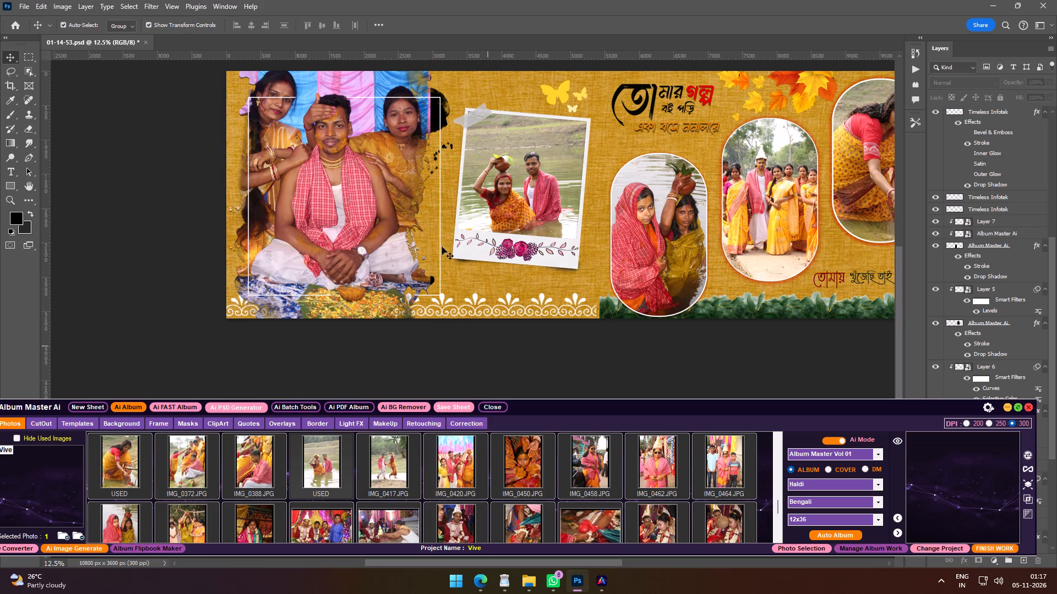
left_click(384, 97)
left_click(384, 98)
triple_click(384, 99)
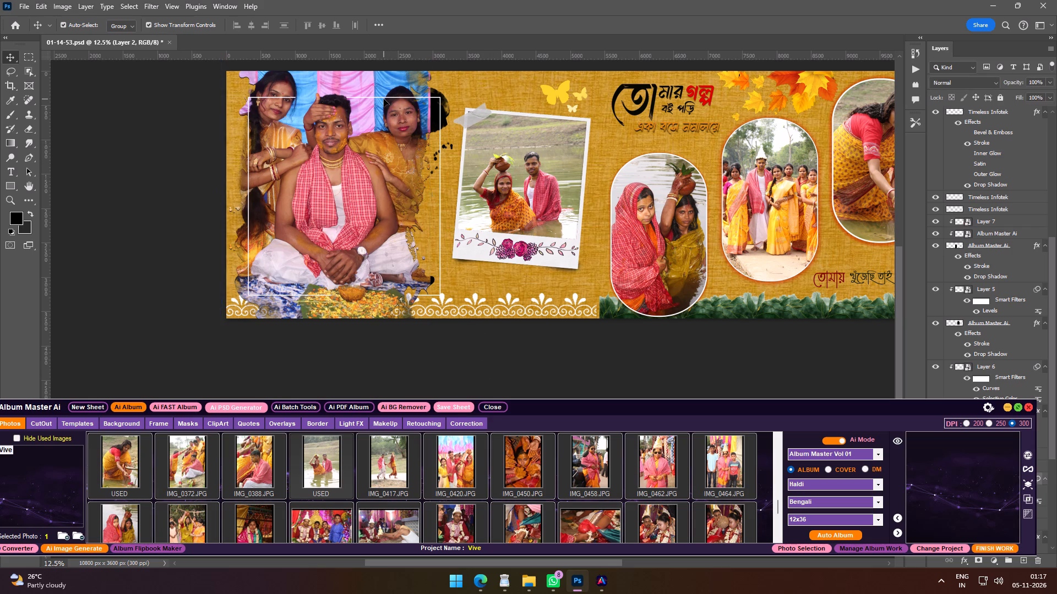
left_click_drag(374, 149, 374, 202)
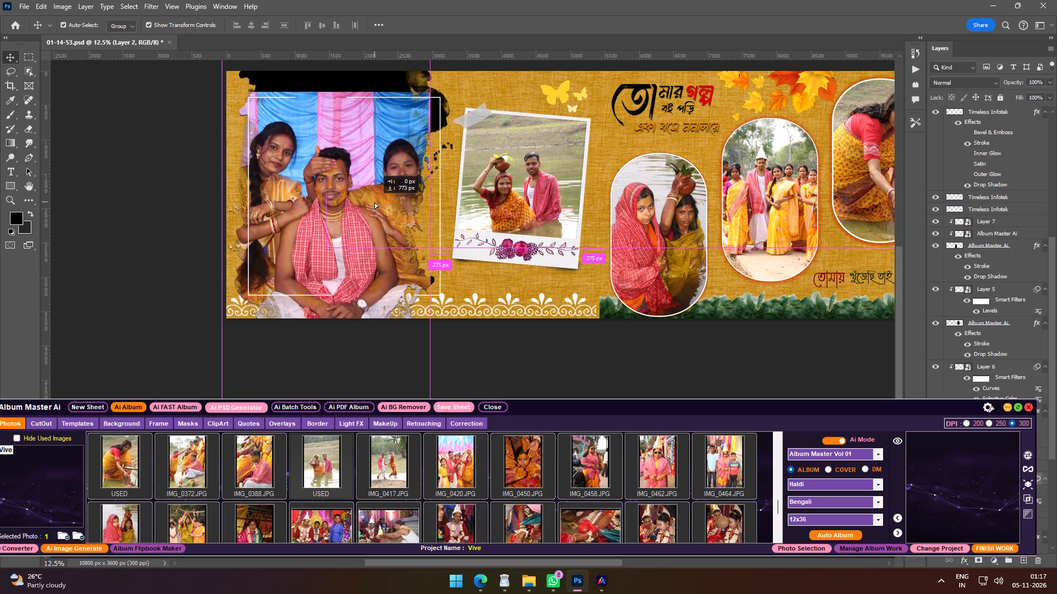
left_click_drag(374, 202, 372, 178)
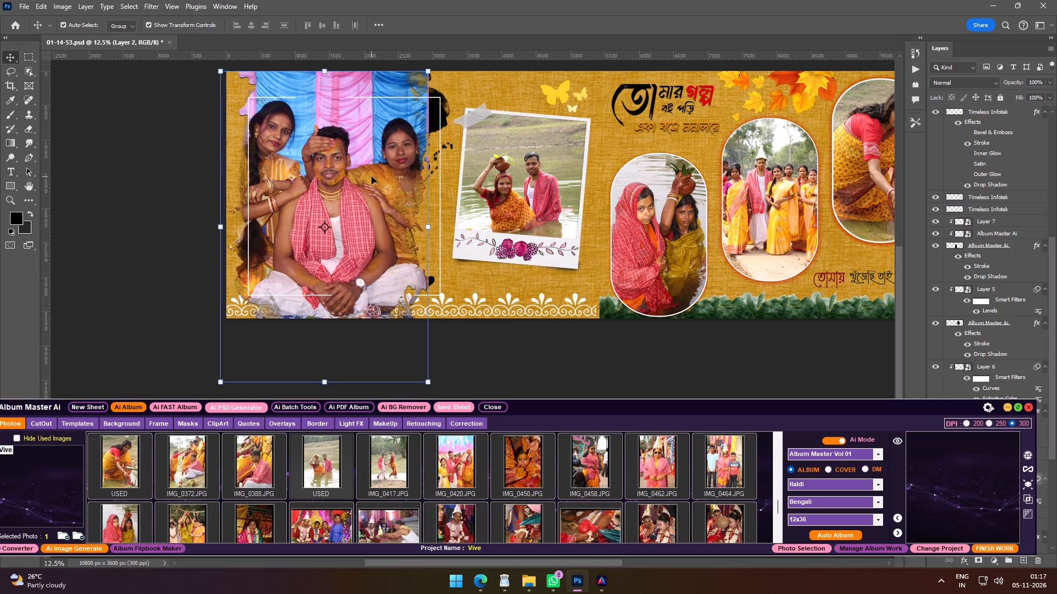
left_click_drag(422, 224, 429, 226)
left_click(325, 206)
left_click_drag(428, 226, 445, 240)
left_click_drag(372, 208, 368, 216)
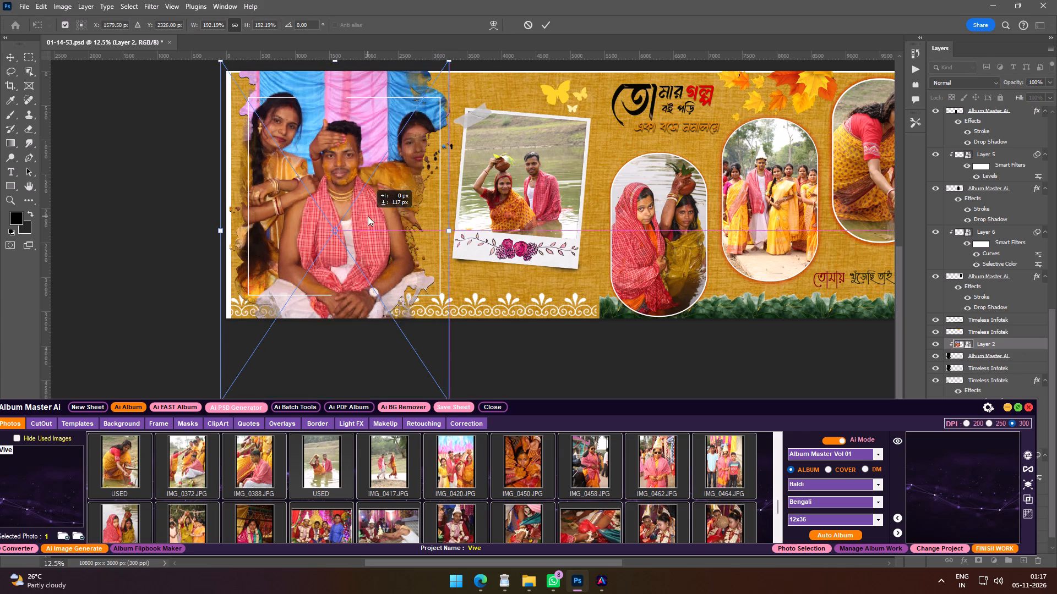
left_click_drag(368, 216, 366, 217)
key("Return")
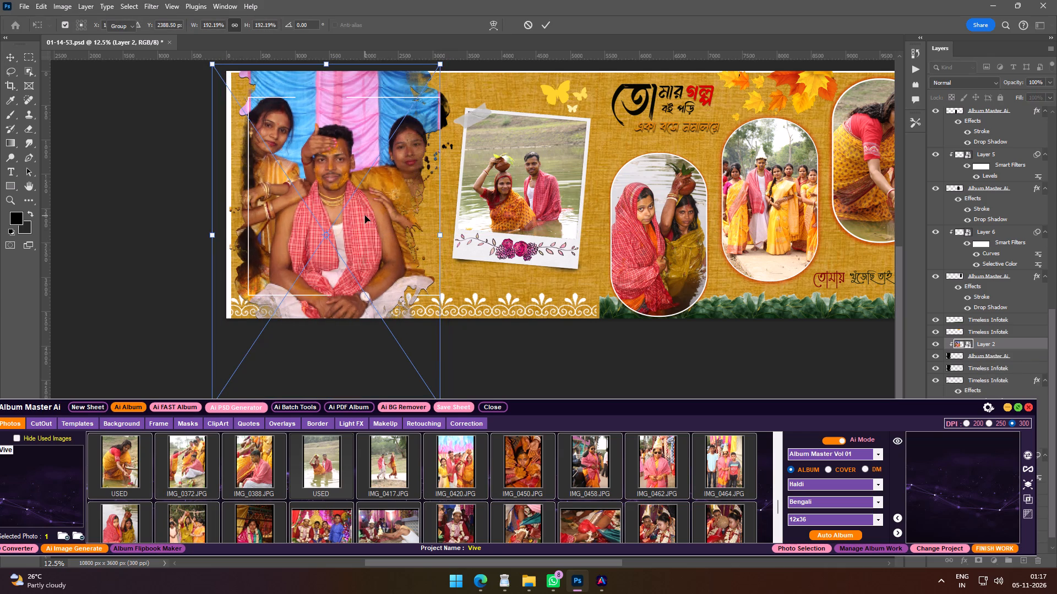
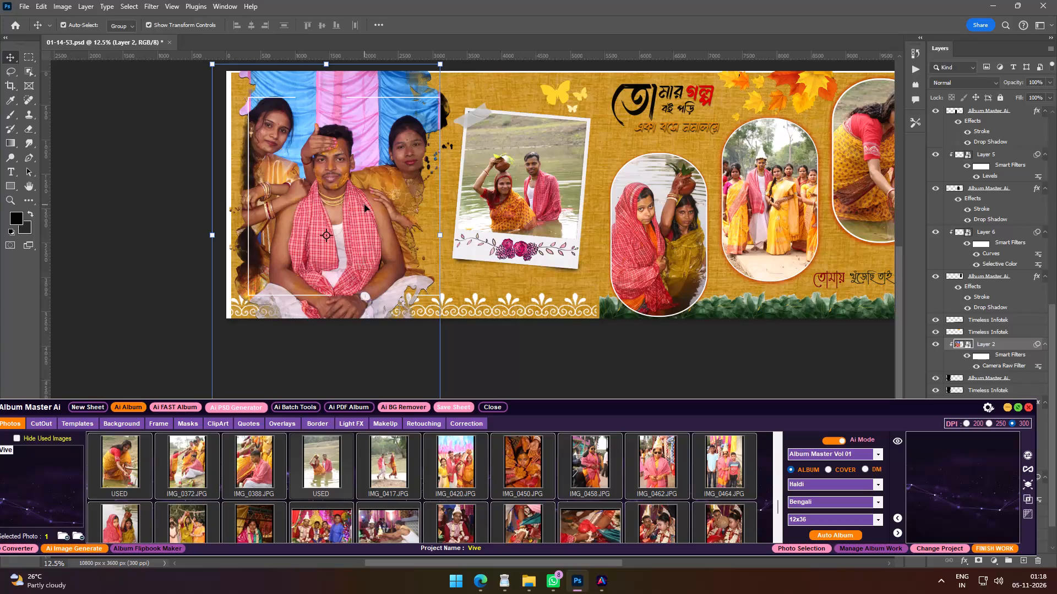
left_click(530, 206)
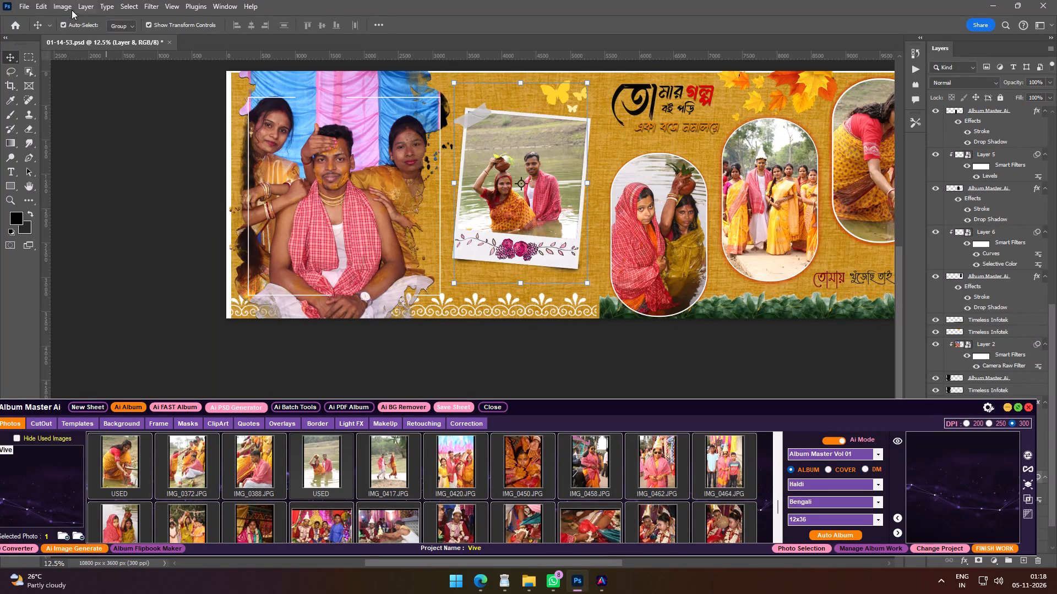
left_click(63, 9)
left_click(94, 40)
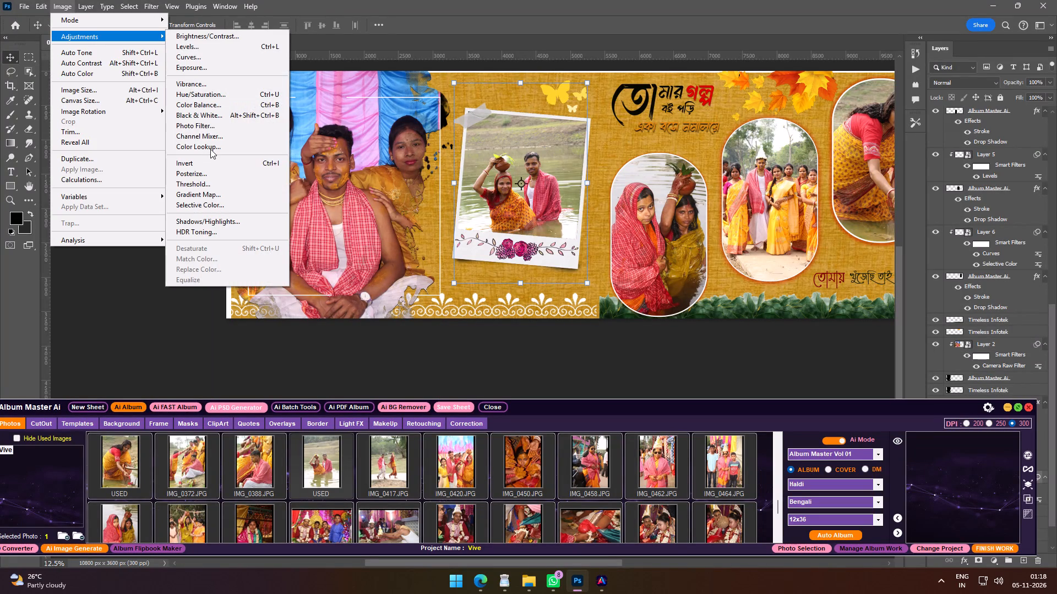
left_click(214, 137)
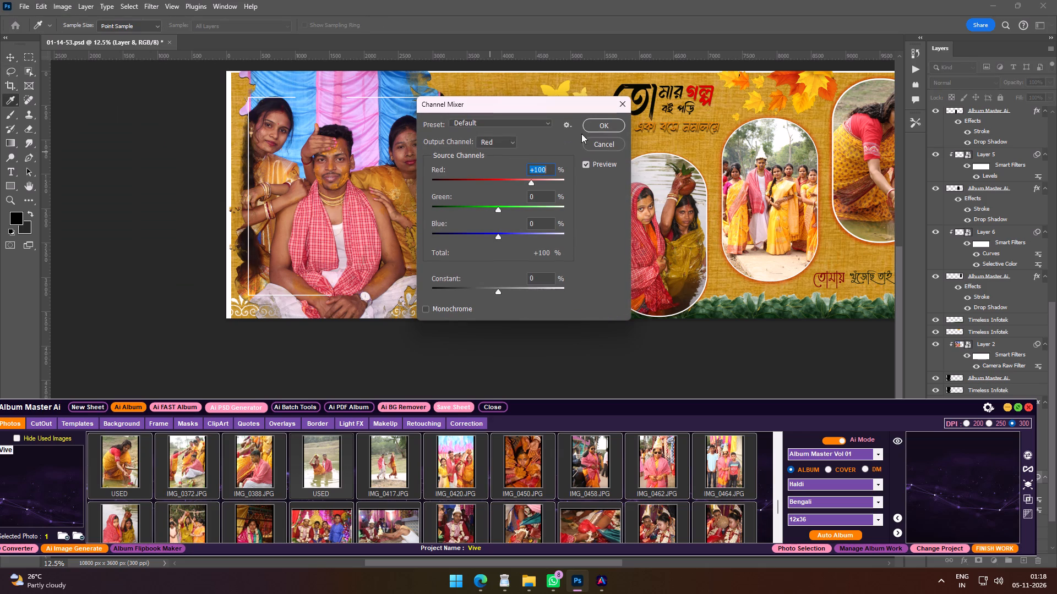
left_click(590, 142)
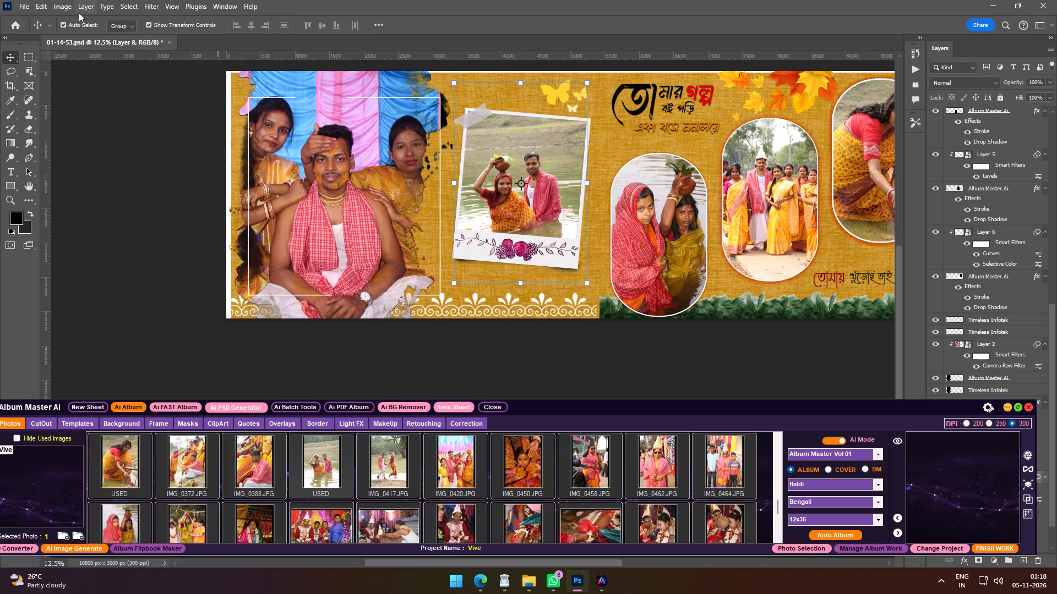
Apply Selective Color to the couple's river photo in the taped polaroid frame, setting Black to +10 for Blacks.
left_click(63, 4)
left_click(117, 34)
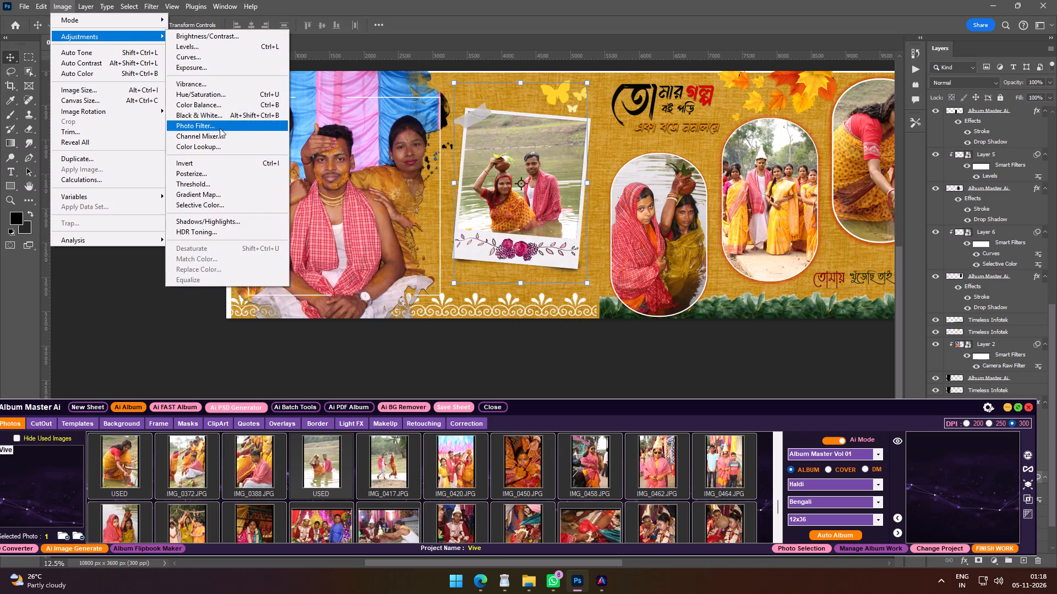
left_click(219, 208)
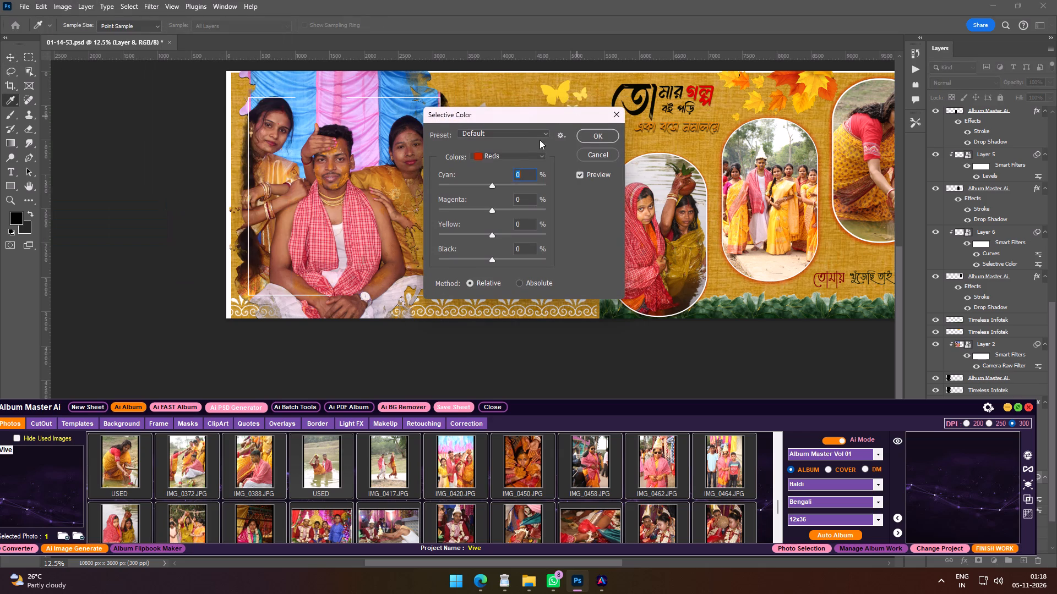
left_click(516, 158)
left_click(496, 250)
left_click(498, 258)
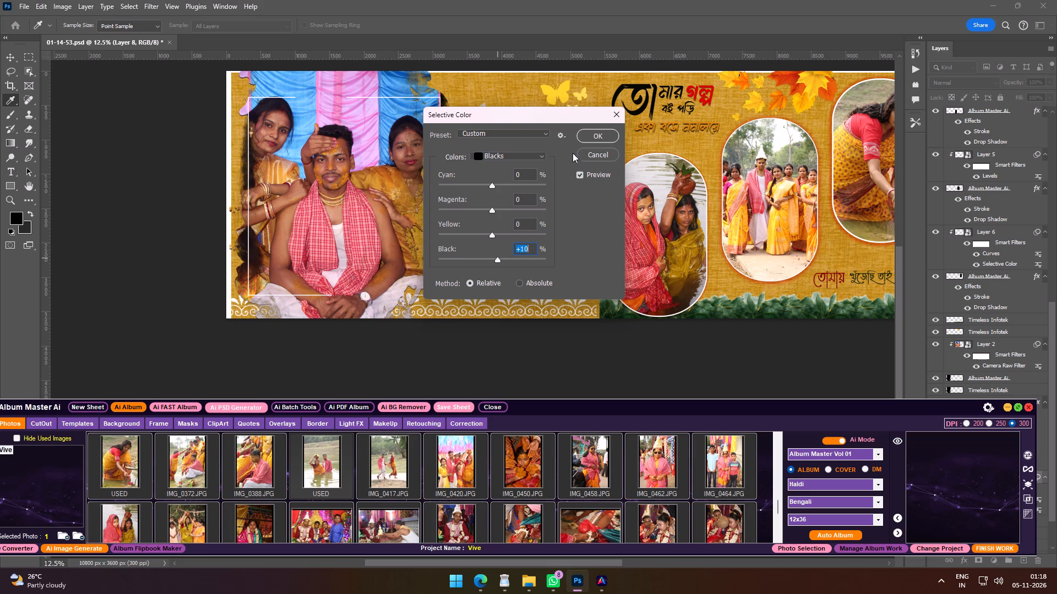
left_click(592, 135)
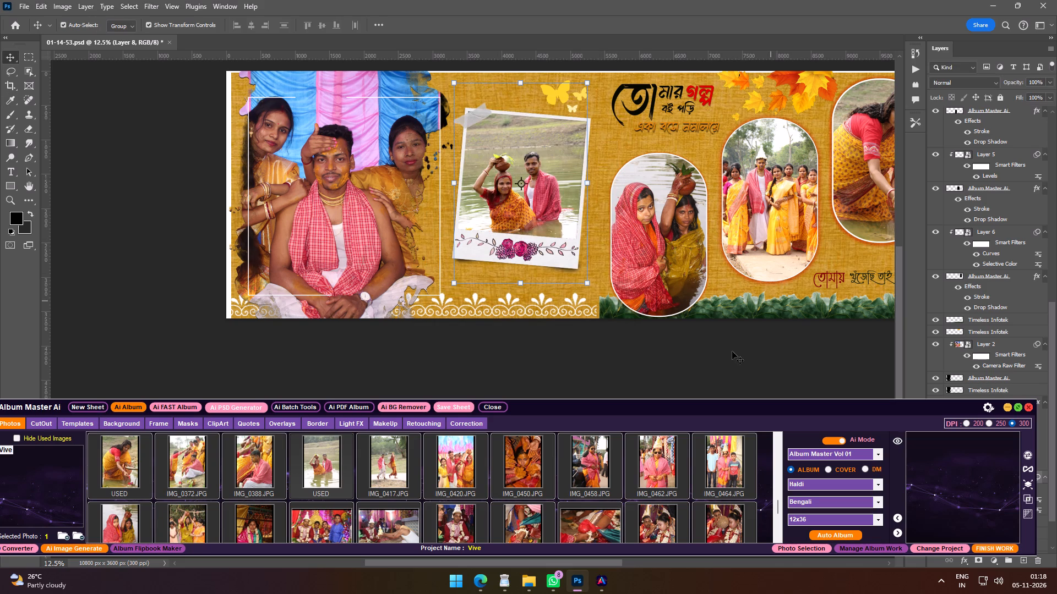
Apply Selective Color to the two women's river photo in the rounded frame, slightly raising Black for Blacks.
left_click(636, 246)
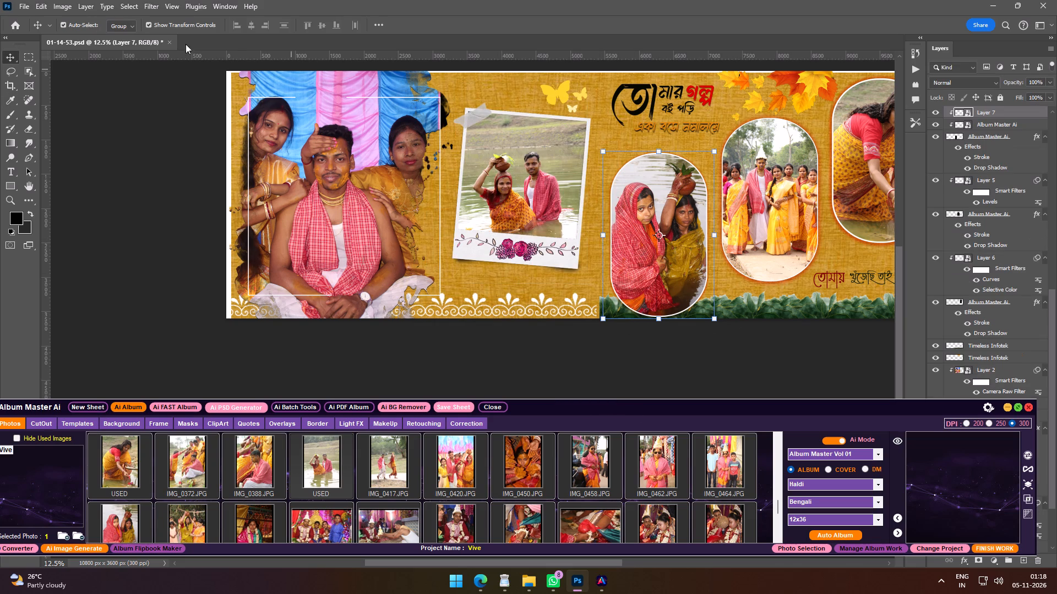
left_click(53, 8)
left_click(97, 34)
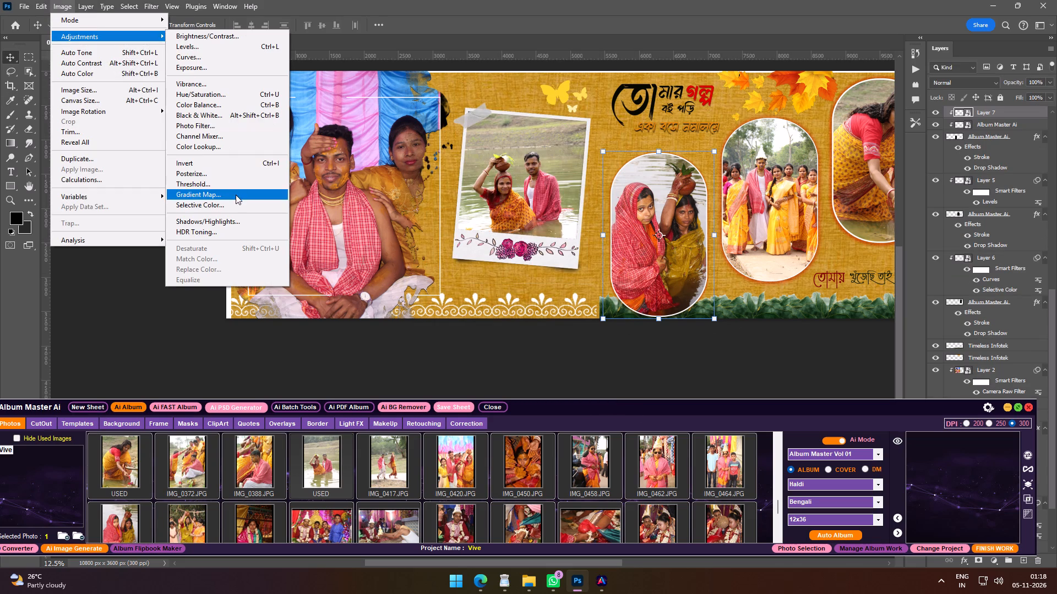
left_click(233, 204)
left_click(525, 153)
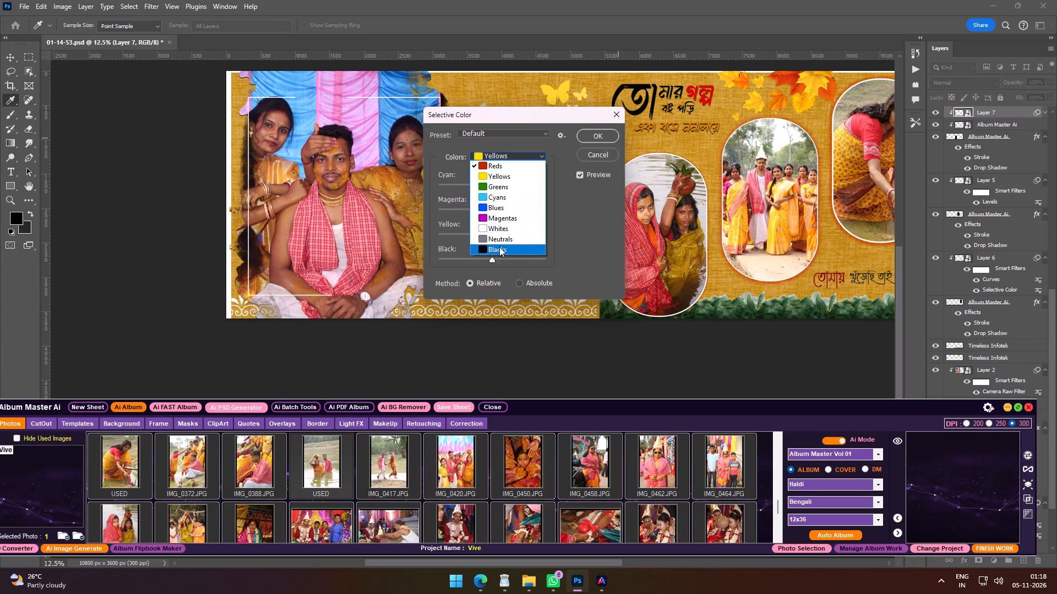
left_click(499, 250)
left_click(499, 258)
left_click(595, 136)
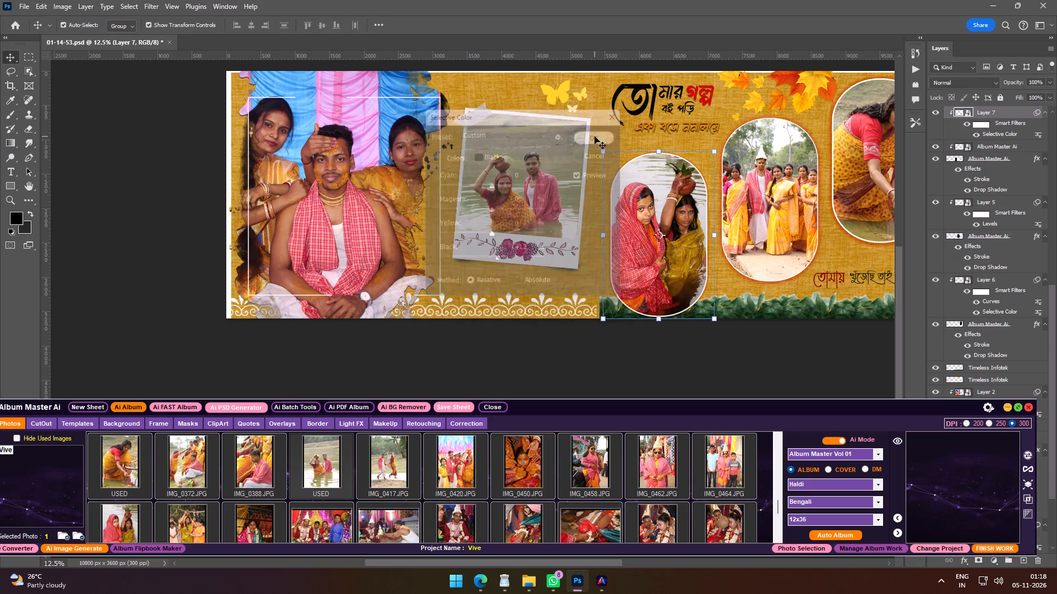
Cool the two women's river photo with the Camera Raw Filter by setting Temperature to -8.
left_click(154, 3)
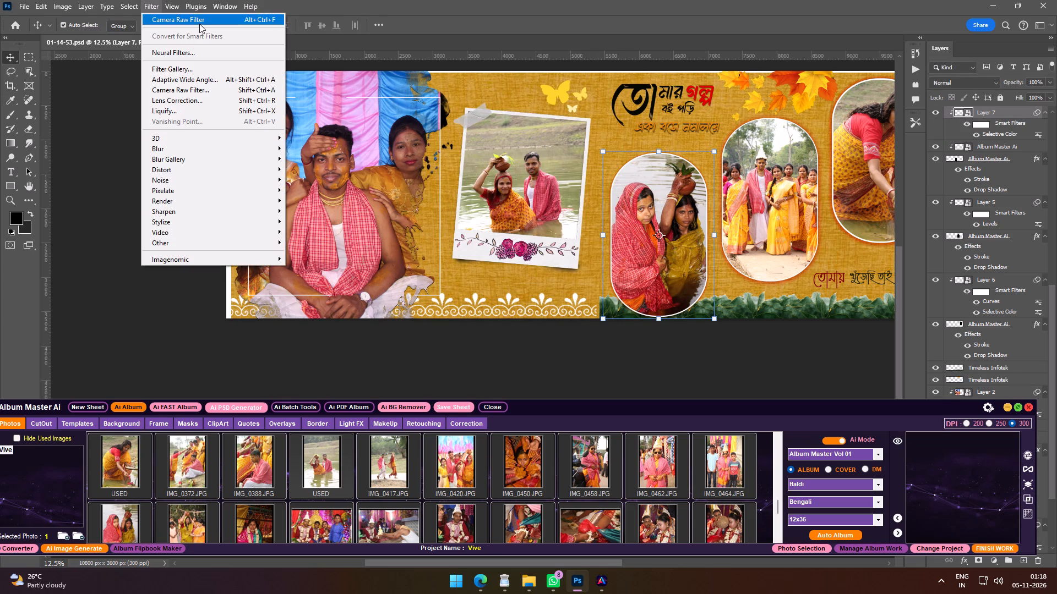
left_click(199, 24)
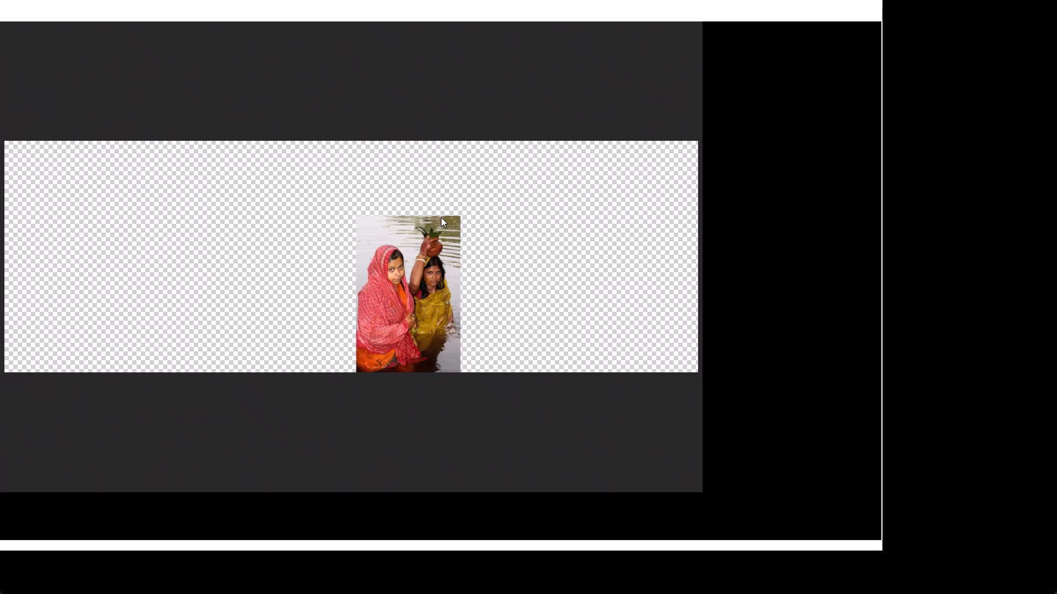
left_click(950, 335)
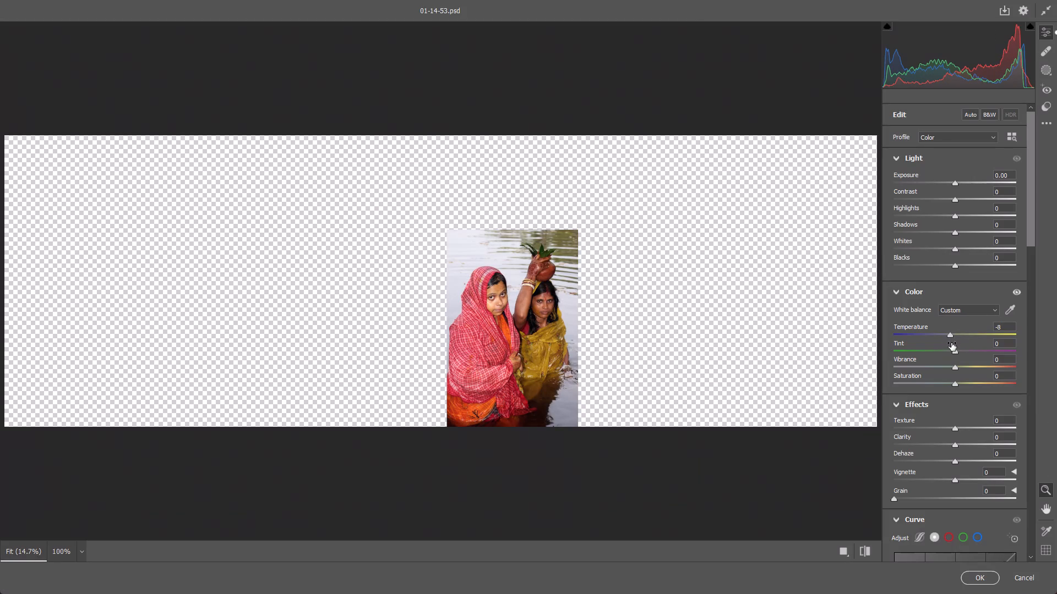
left_click(978, 584)
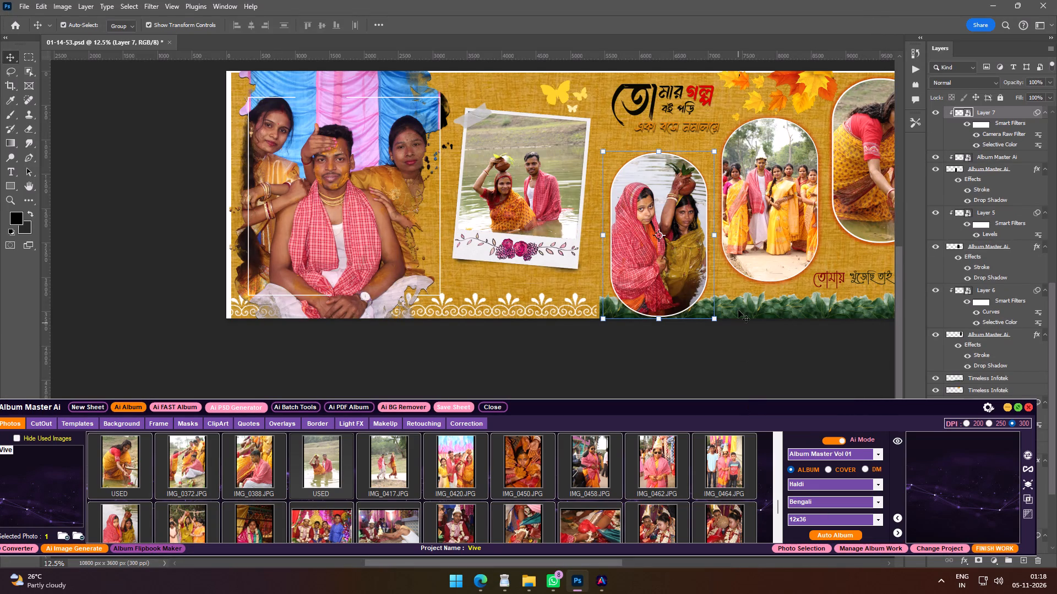
scroll(767, 294, "down", 1)
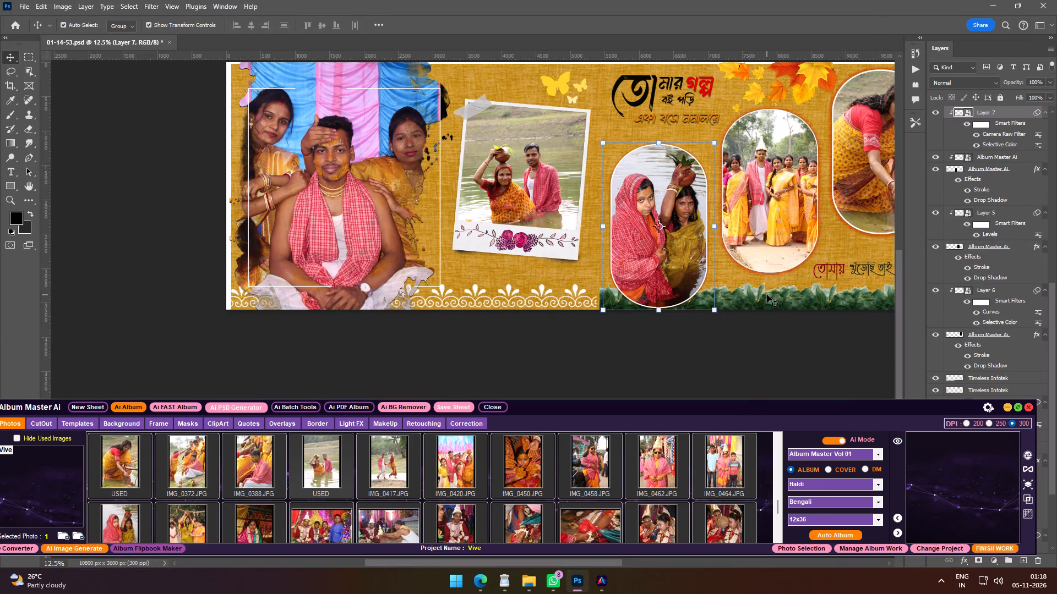
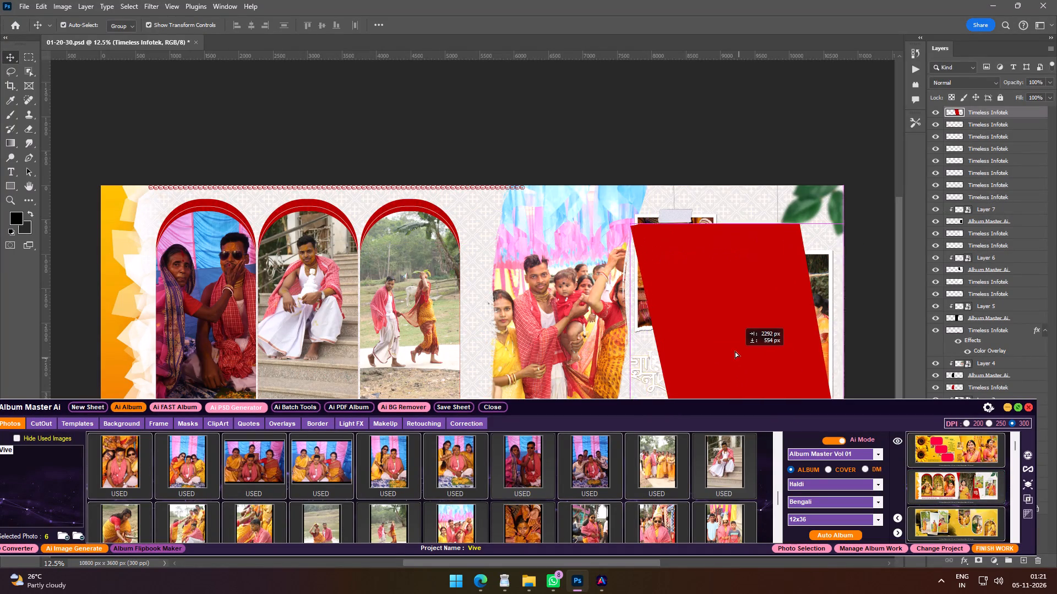
left_click_drag(735, 351, 348, 381)
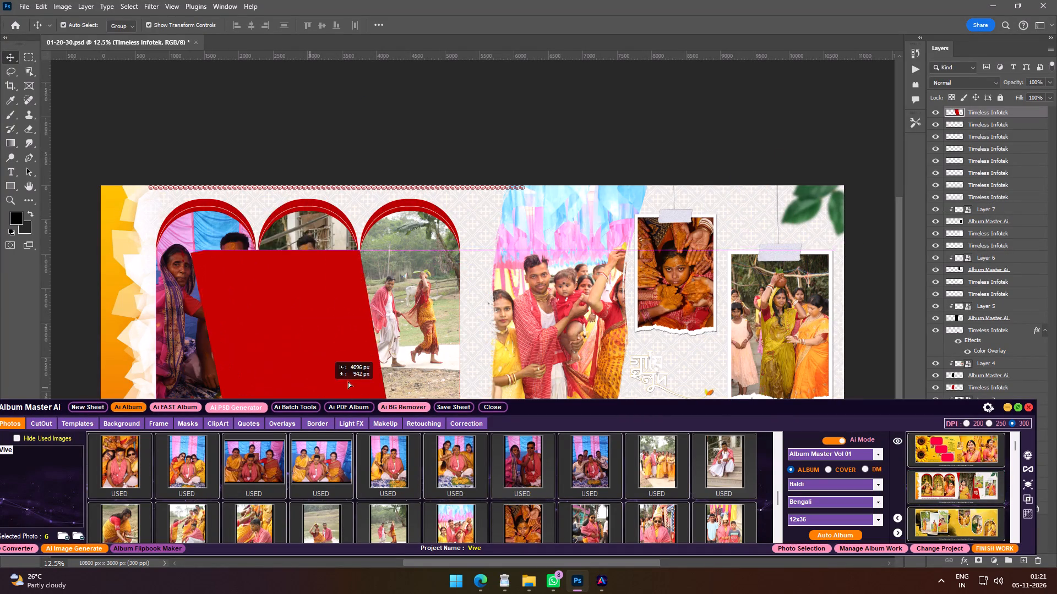
left_click_drag(348, 381, 464, 320)
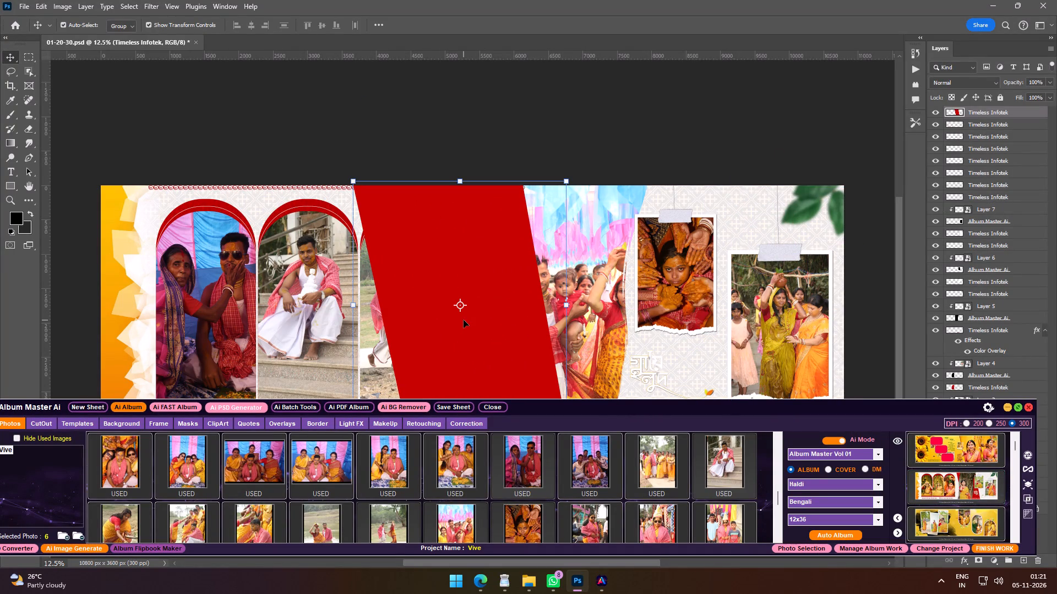
Bring the group photo, Layer 5, to the top of the layer stack, place it over the red shape and clip it to that shape.
left_click(591, 290)
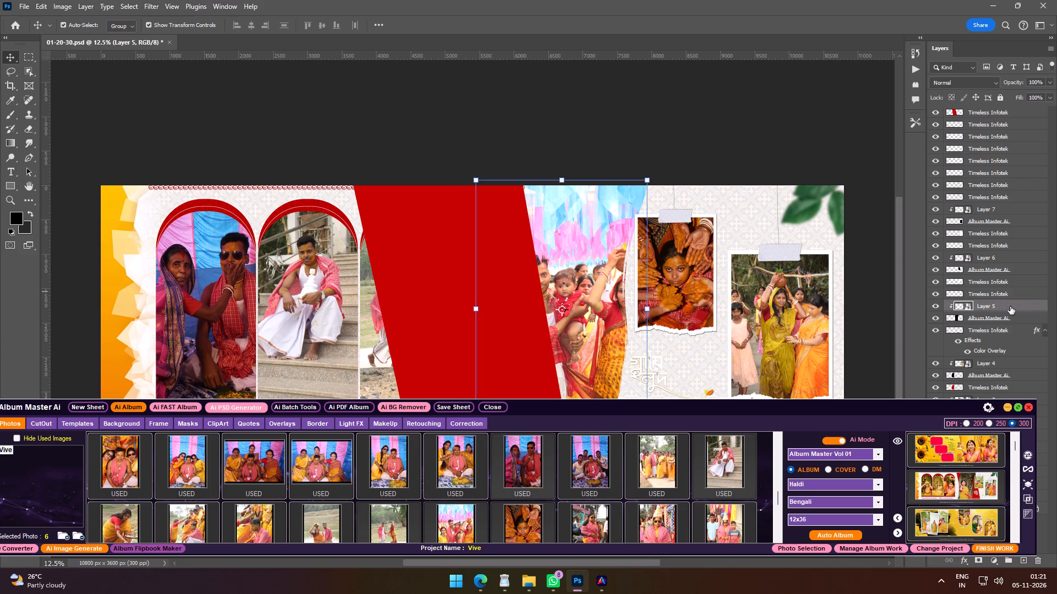
left_click(1010, 306)
left_click(404, 271)
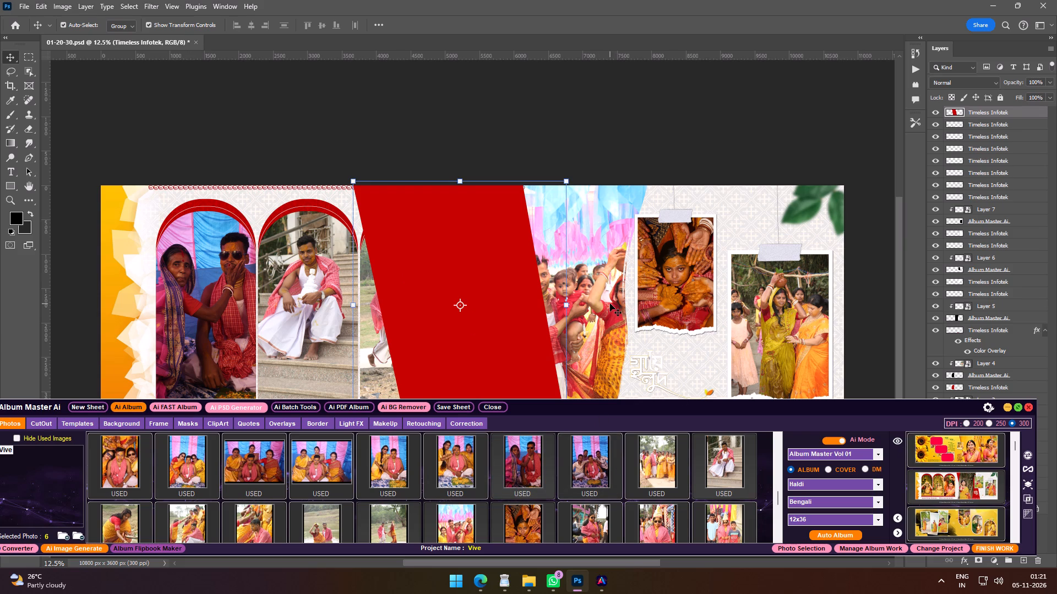
left_click(597, 277)
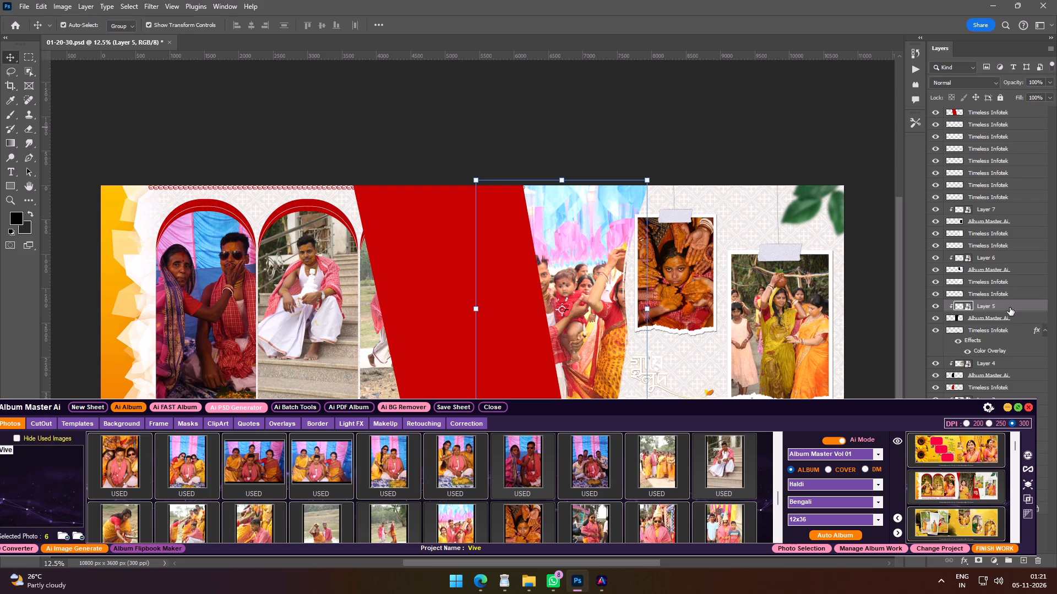
left_click_drag(1009, 305, 1001, 94)
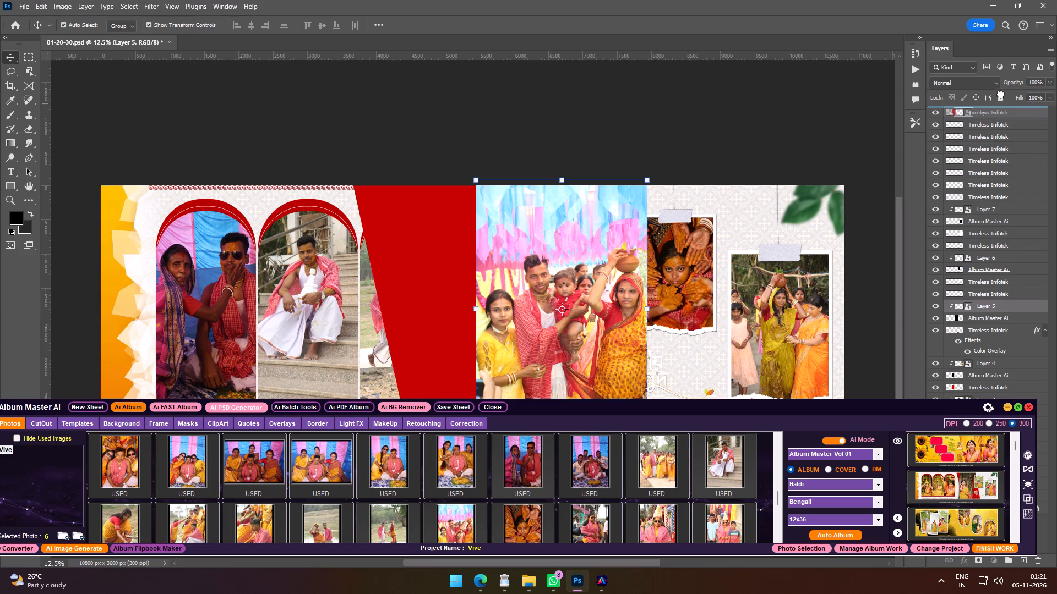
left_click_drag(1001, 94, 1001, 91)
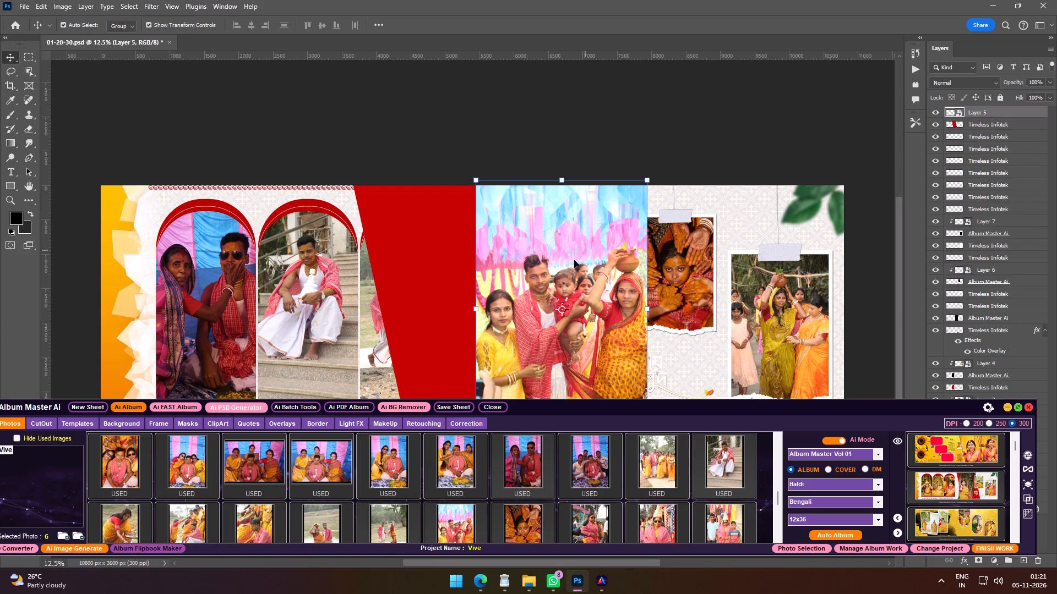
left_click_drag(549, 272, 446, 252)
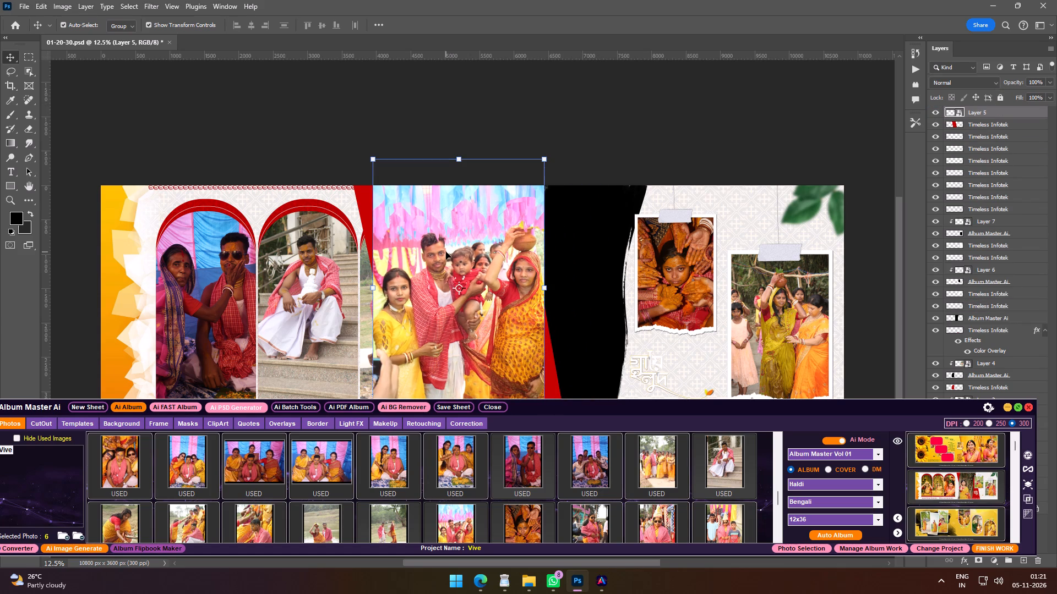
key("ctrl+alt+g")
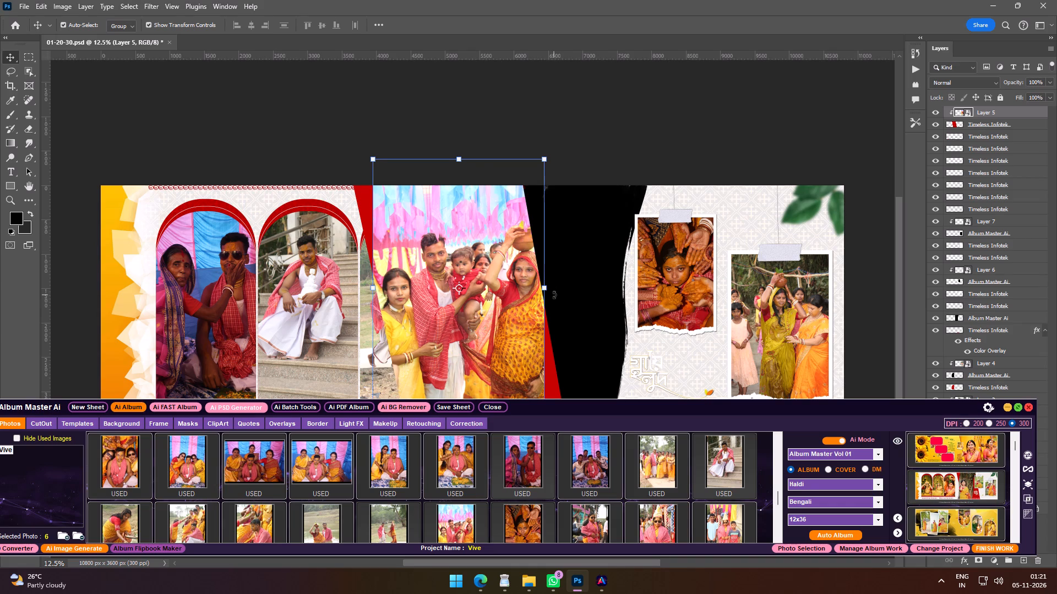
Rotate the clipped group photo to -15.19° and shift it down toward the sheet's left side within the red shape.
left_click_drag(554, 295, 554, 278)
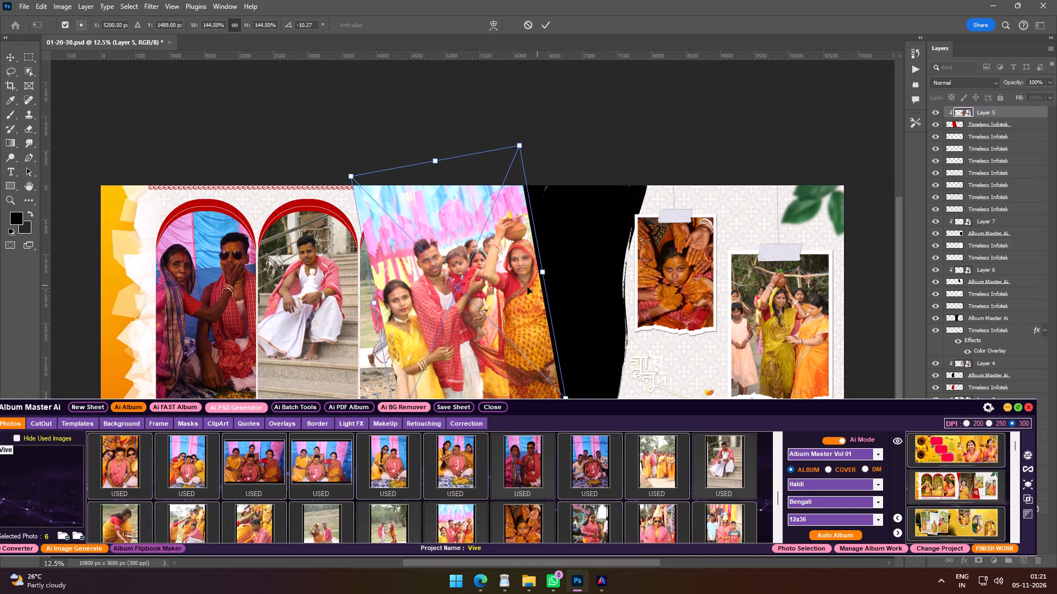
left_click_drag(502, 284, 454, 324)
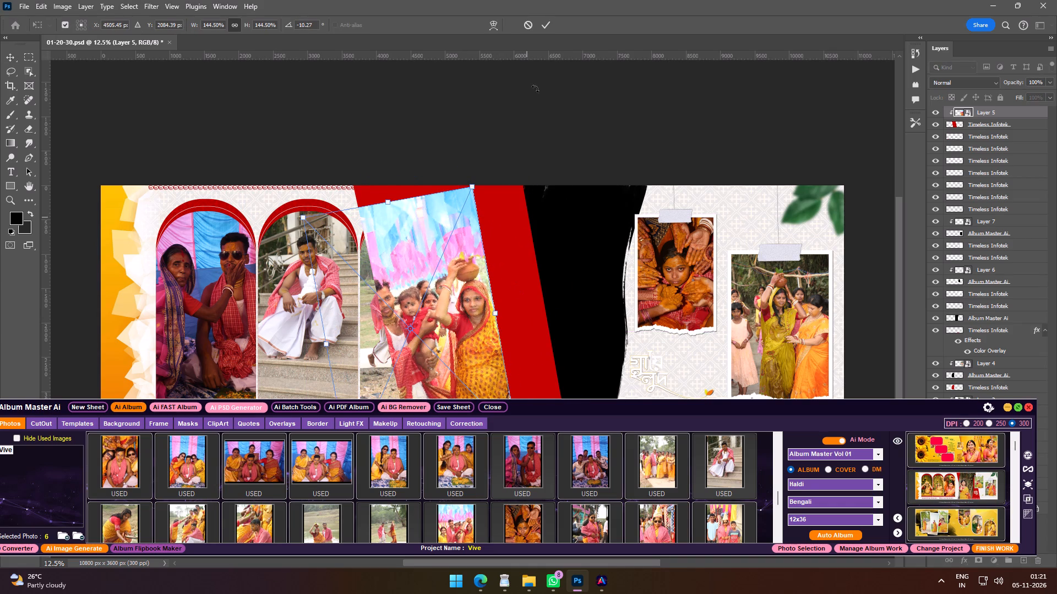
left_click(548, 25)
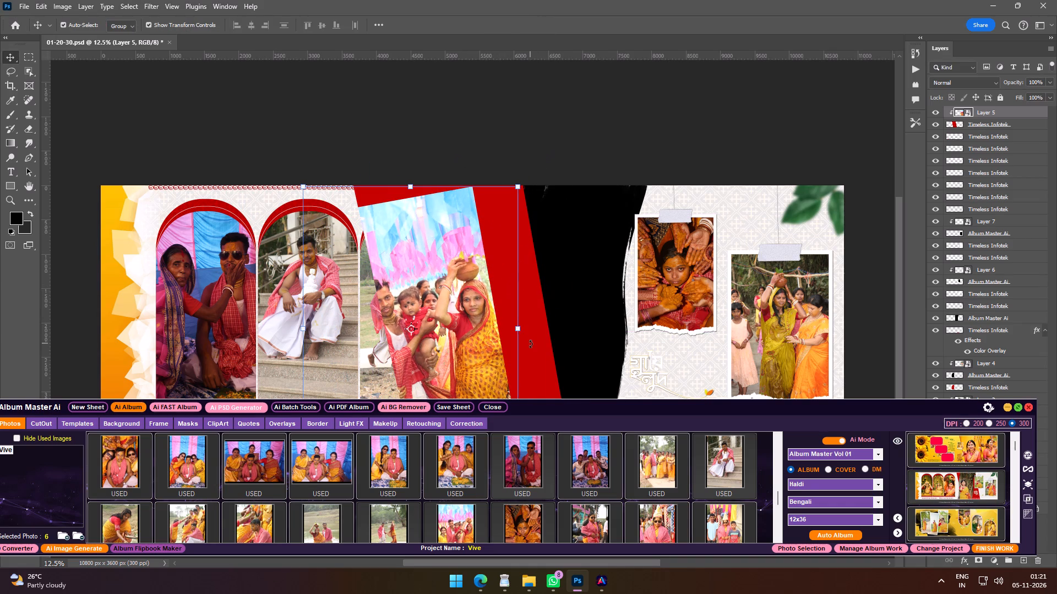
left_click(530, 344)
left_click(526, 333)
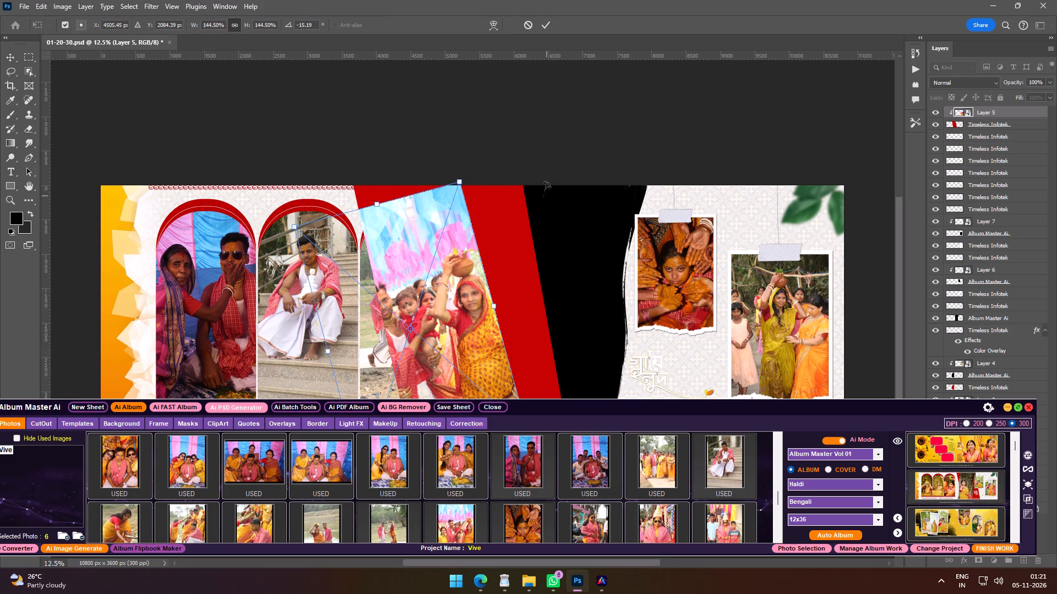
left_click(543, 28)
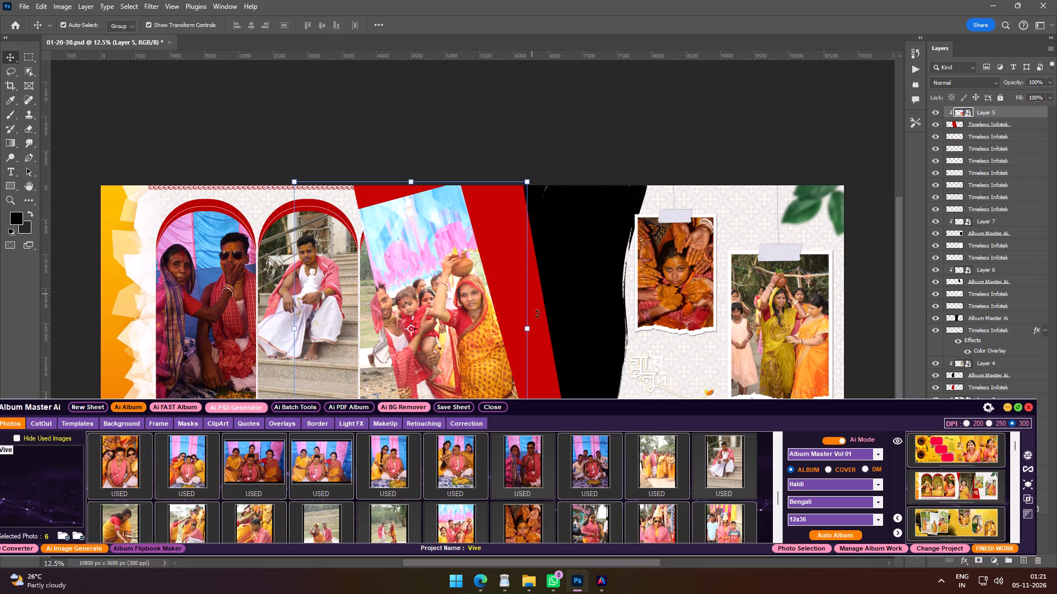
Move the red shape back over the group photo's original brush-edged frame and rotate it 16.14°.
left_click(558, 287)
left_click(514, 300)
left_click_drag(517, 299, 562, 298)
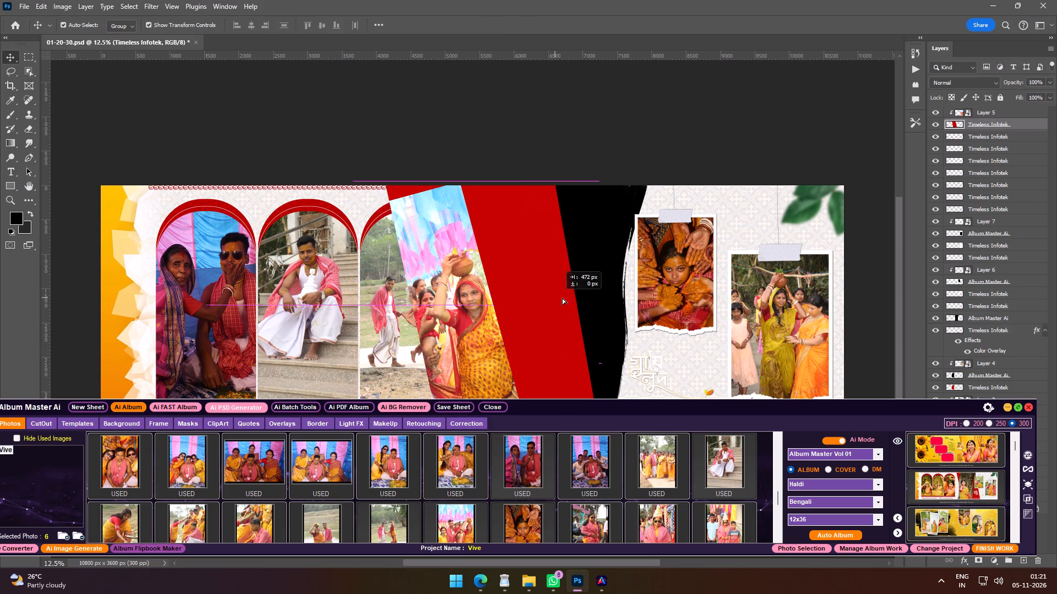
left_click_drag(562, 298, 614, 291)
left_click_drag(677, 302, 681, 316)
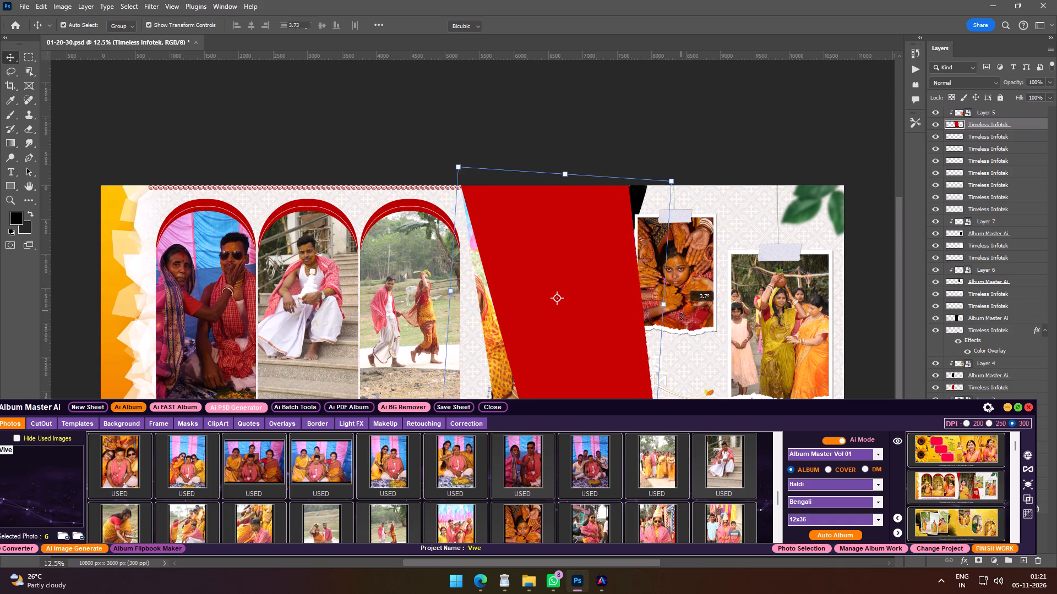
left_click_drag(681, 316, 672, 329)
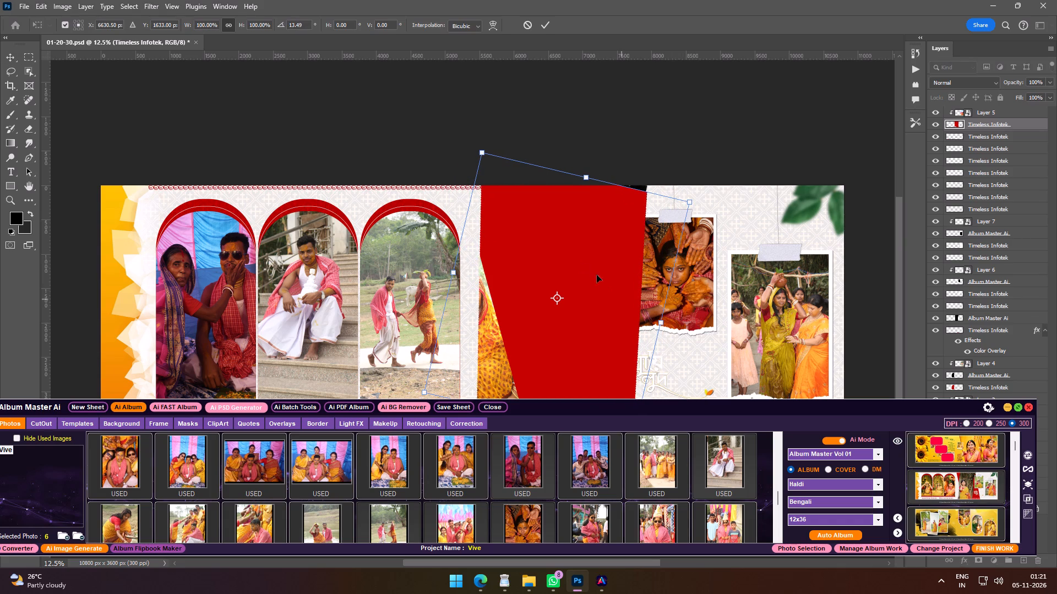
left_click_drag(566, 258, 563, 235)
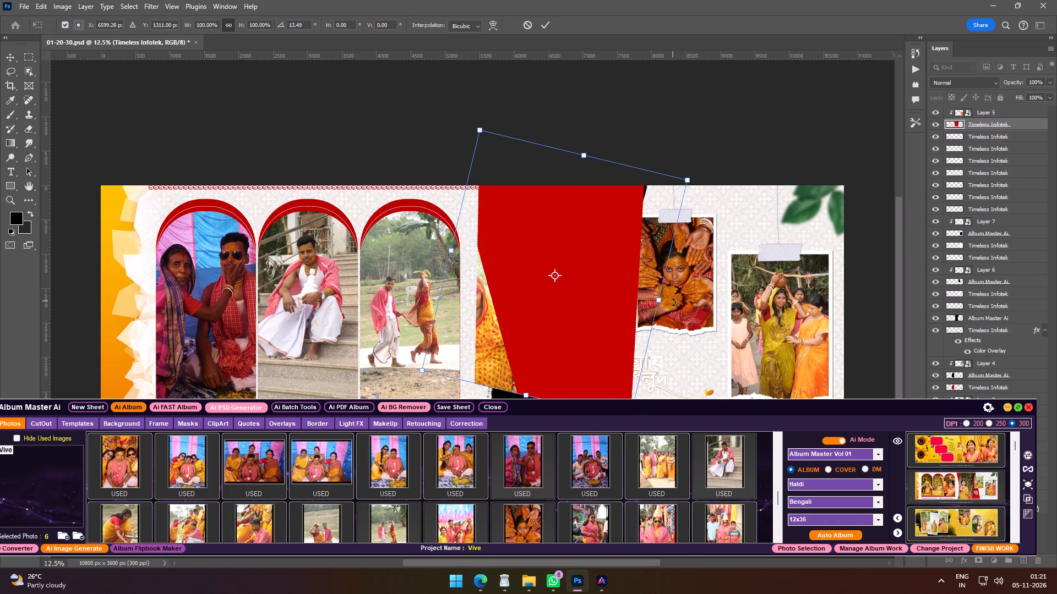
left_click_drag(673, 305, 674, 311)
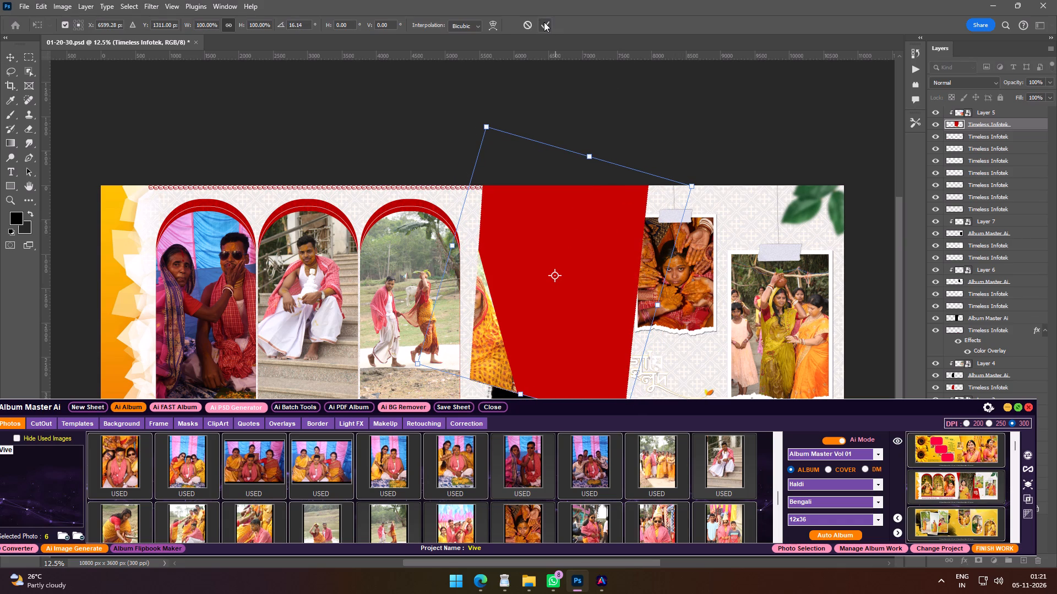
left_click(544, 22)
Move the group photo onto the repositioned red shape, rotate it to 3.80° and shift it upward.
left_click(494, 337)
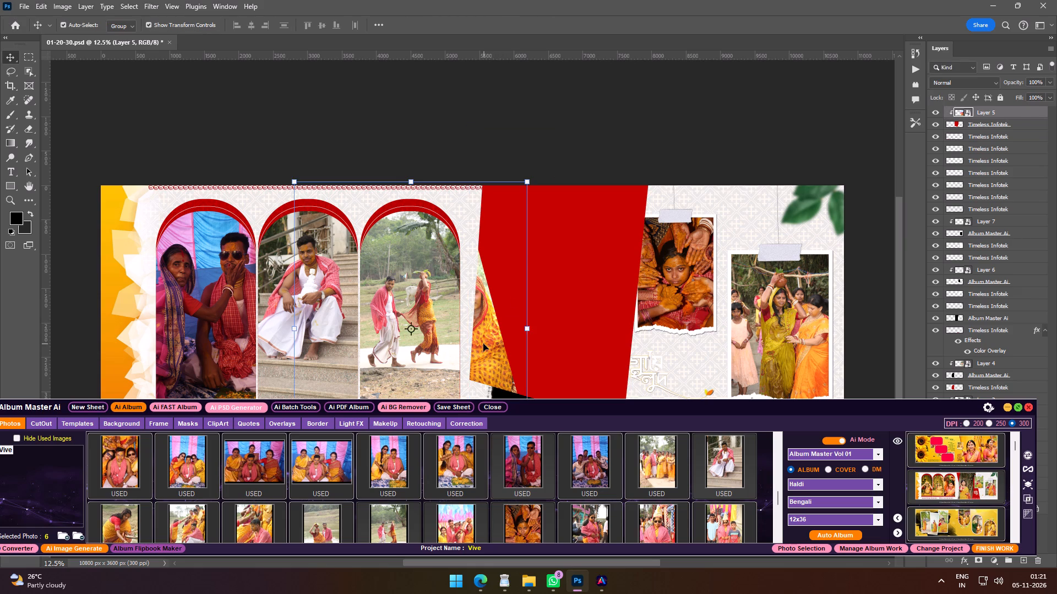
left_click_drag(484, 343, 647, 354)
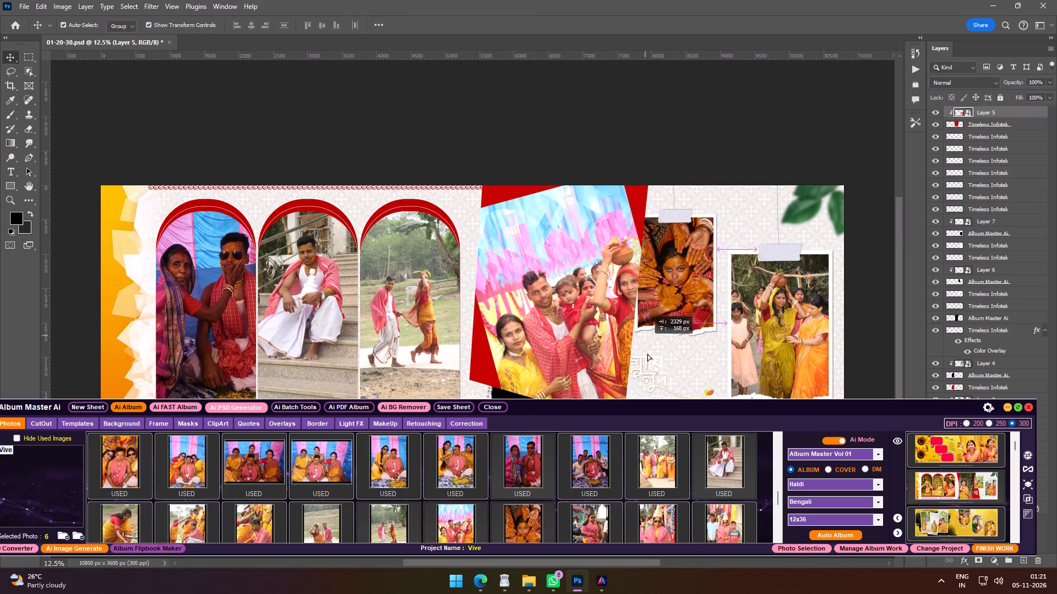
left_click_drag(647, 354, 628, 294)
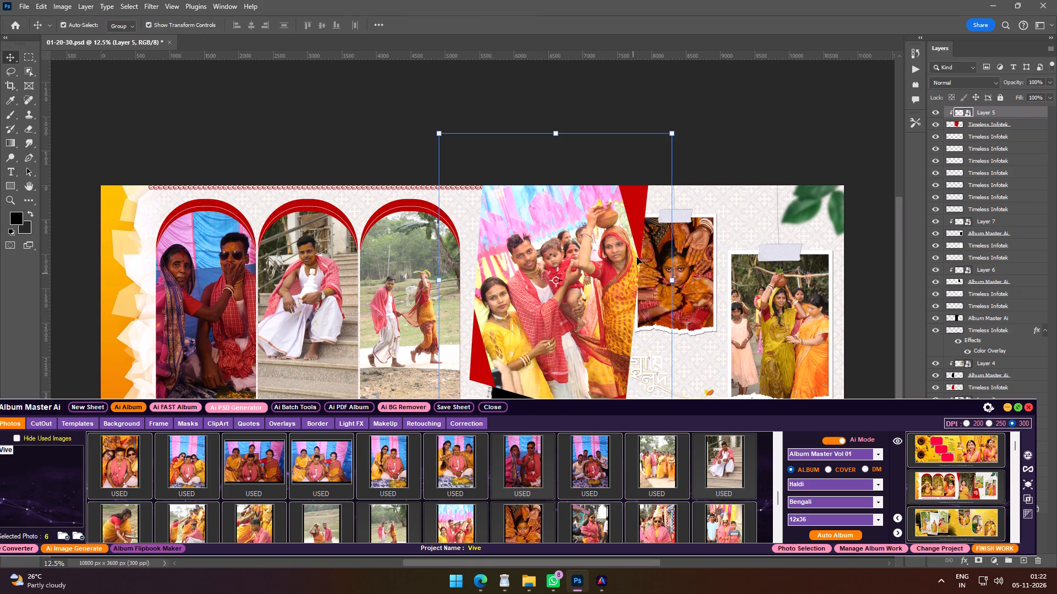
left_click_drag(680, 280, 681, 322)
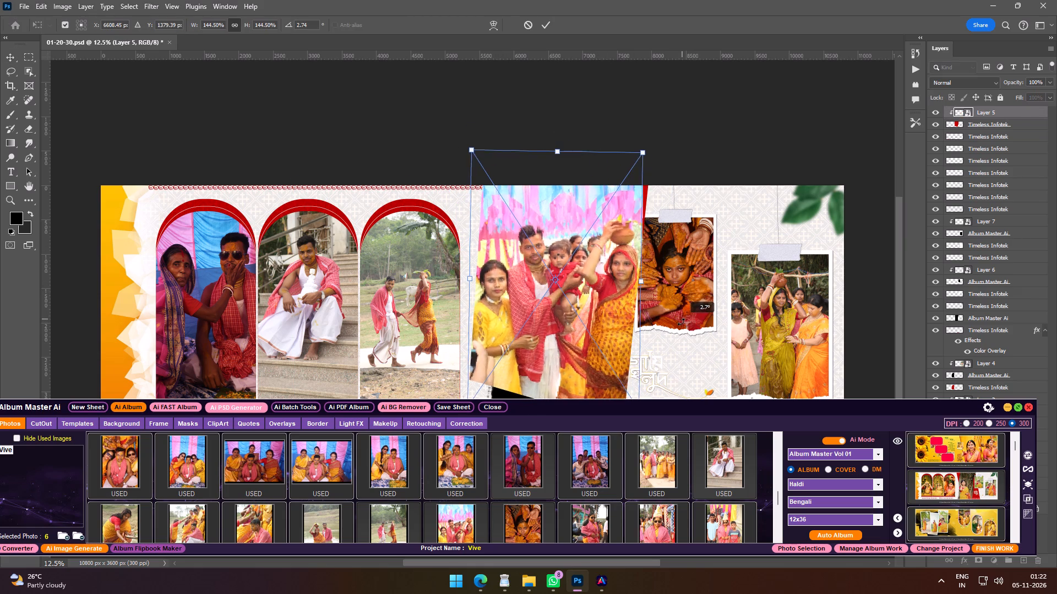
left_click_drag(681, 322, 680, 323)
left_click_drag(541, 308, 560, 260)
left_click(543, 28)
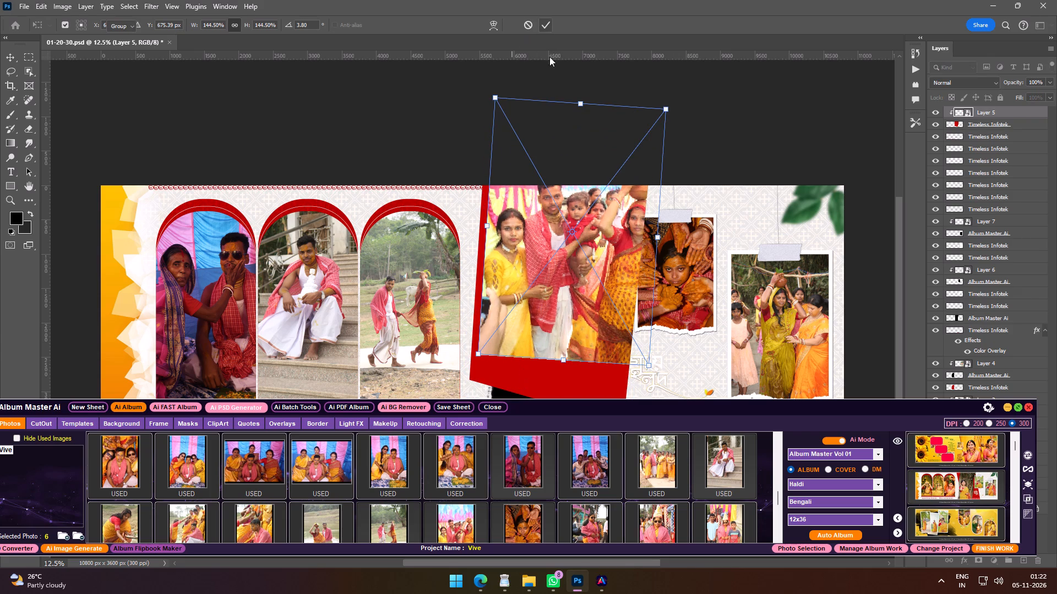
Shift the red shape about 104 px left and 208 px down, and lower the group photo to cover its lower part.
left_click(539, 381)
left_click_drag(541, 383, 533, 398)
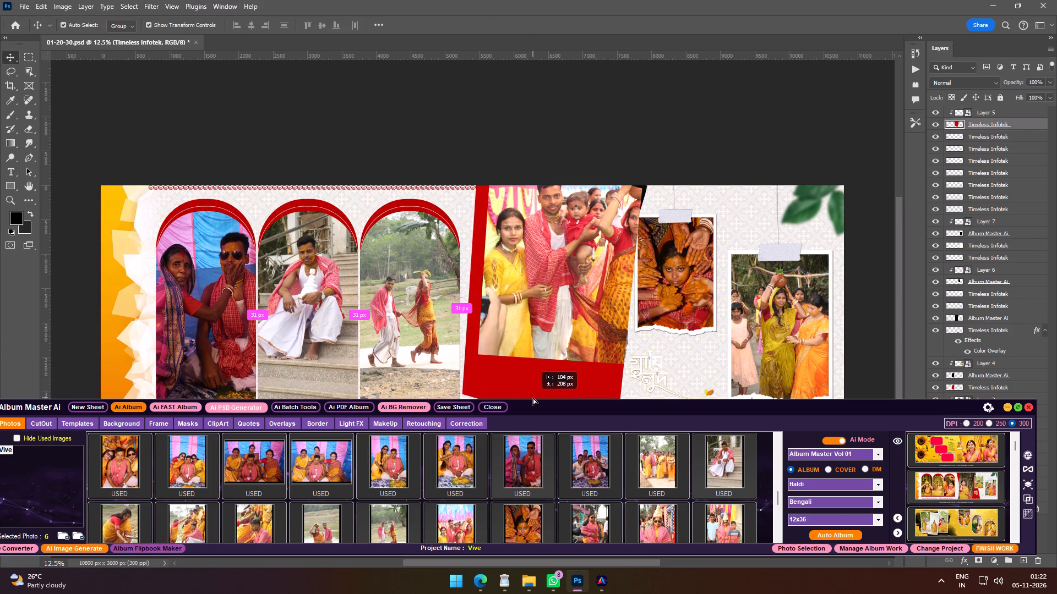
left_click_drag(533, 398, 533, 398)
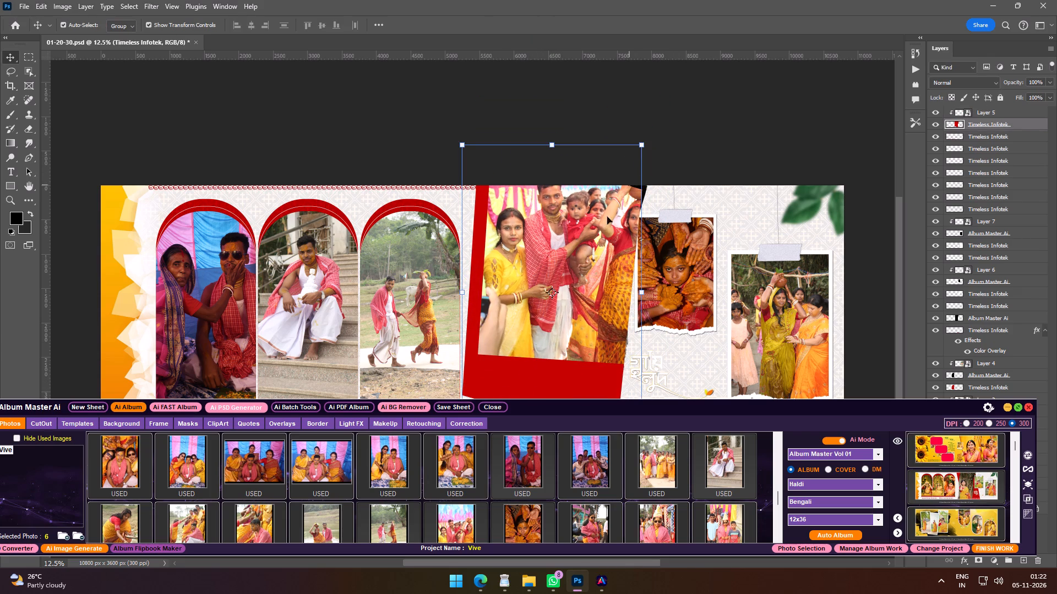
left_click(593, 235)
left_click_drag(584, 238, 564, 312)
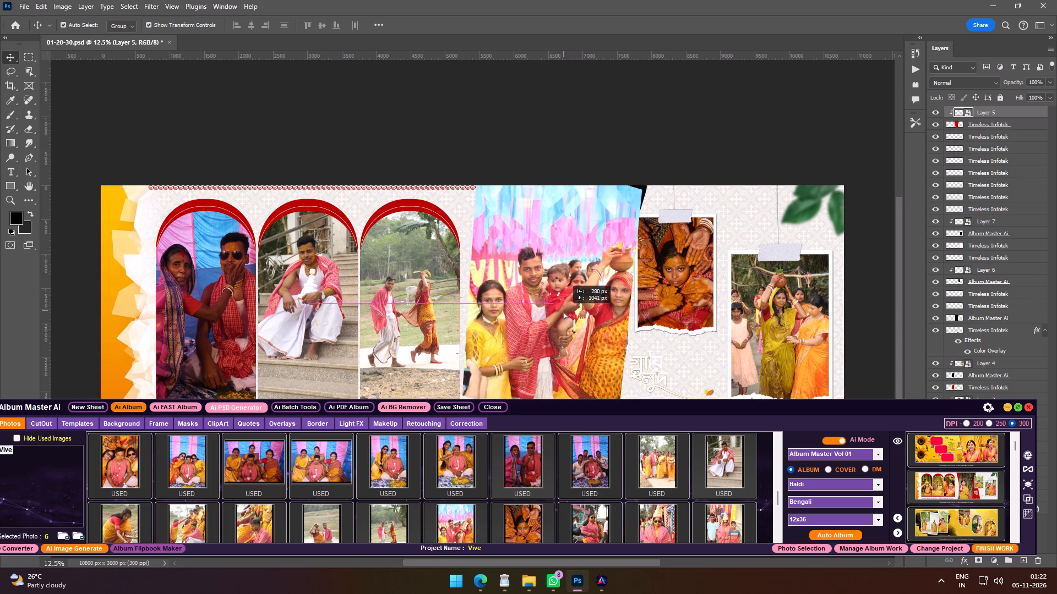
left_click_drag(564, 312, 561, 331)
Rotate the red shape behind the group photo 1.34° and enlarge it slightly to cover the black frame corner.
left_click(595, 149)
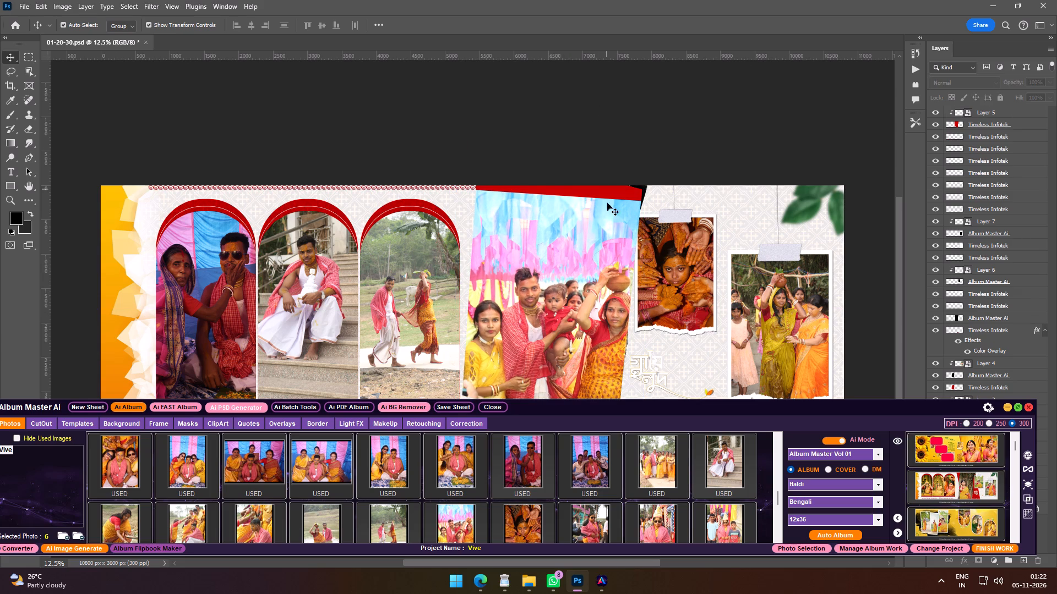
left_click(612, 192)
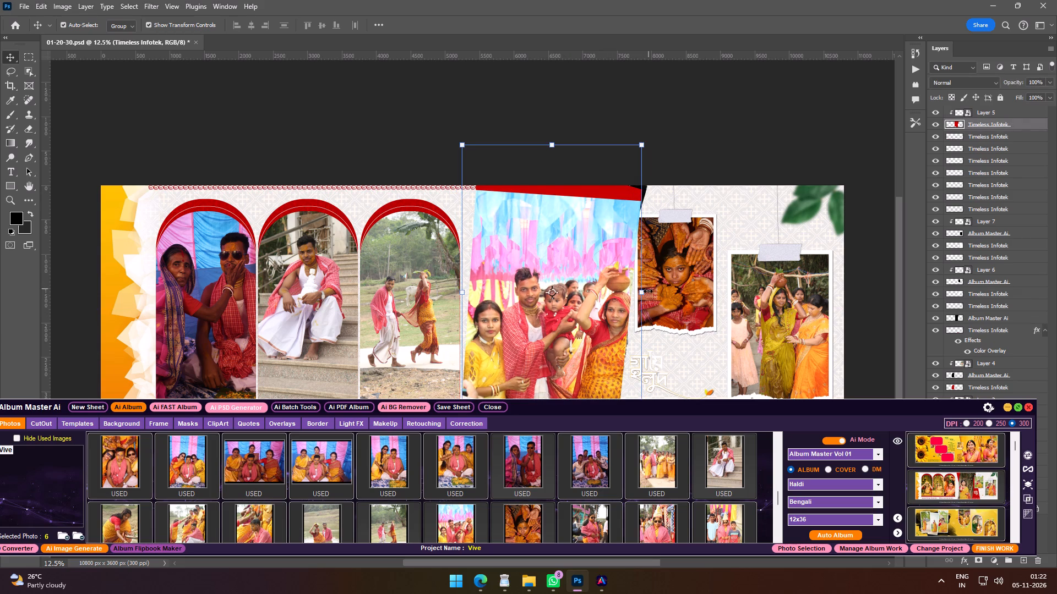
left_click(658, 294)
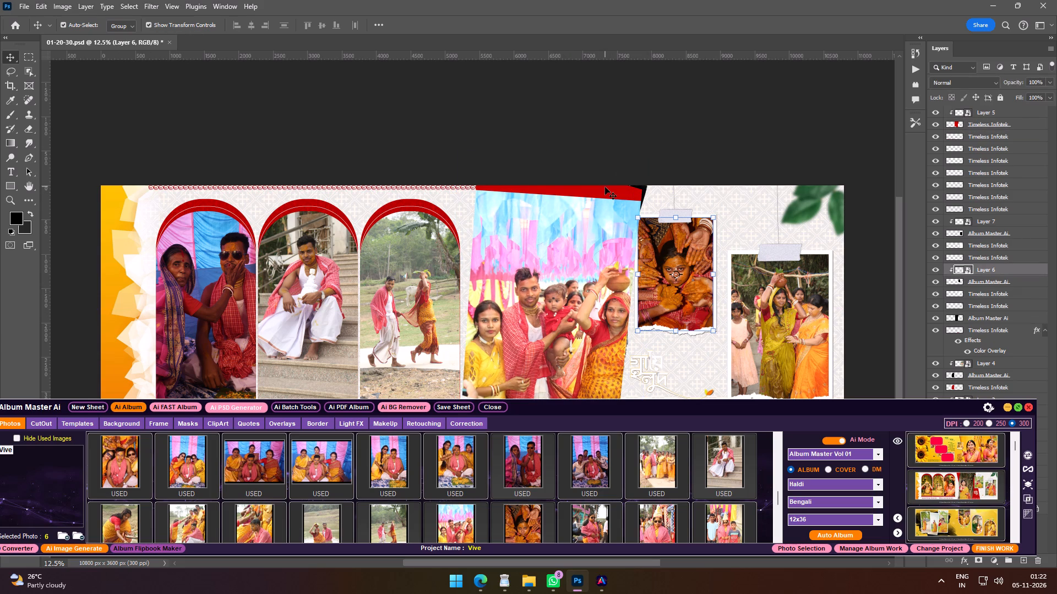
left_click(605, 187)
left_click_drag(651, 288, 654, 293)
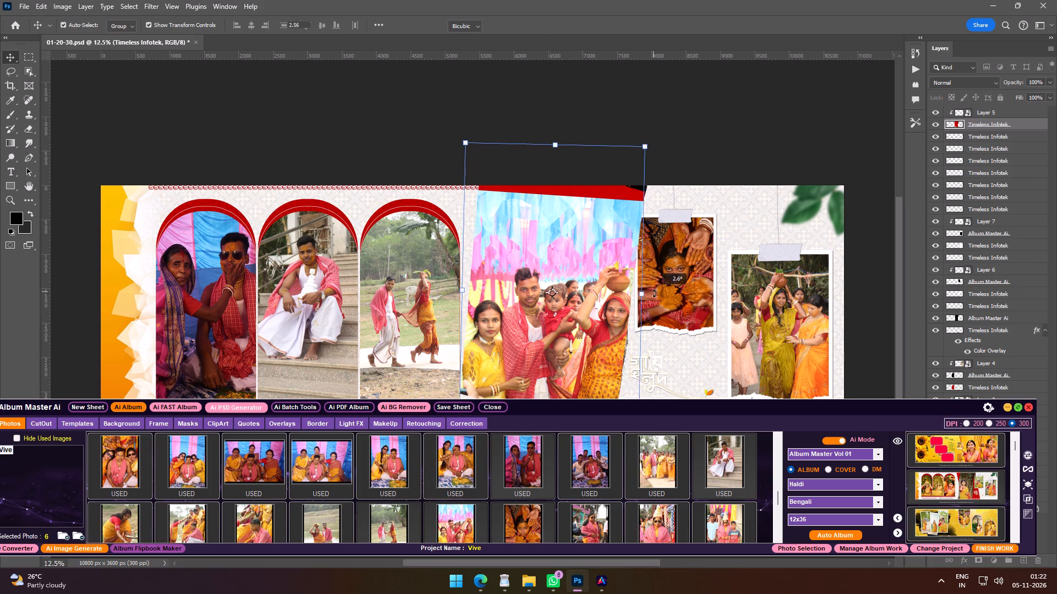
left_click_drag(654, 293, 657, 290)
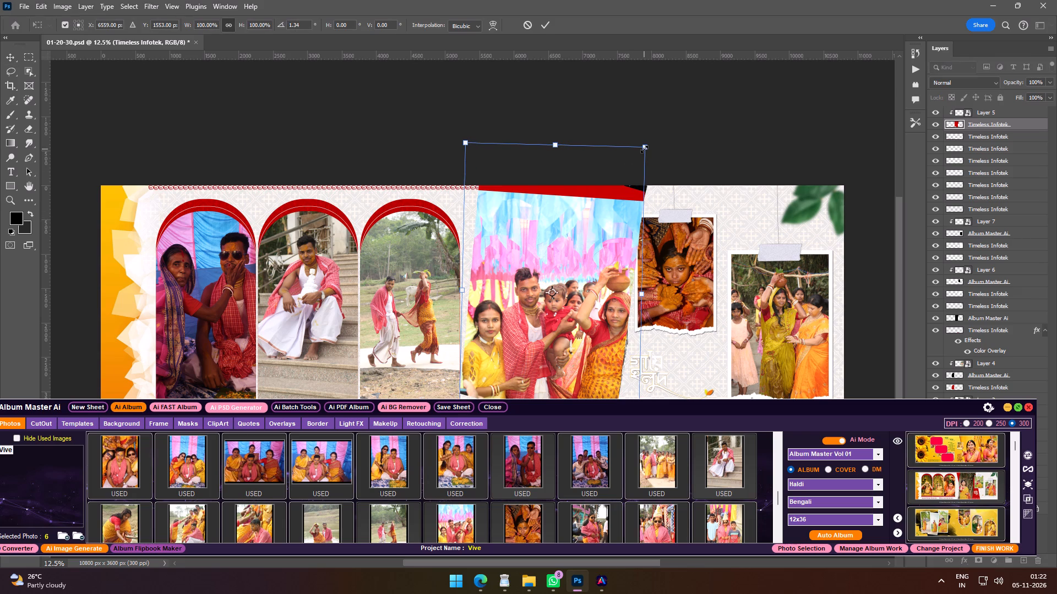
left_click_drag(644, 148, 652, 141)
key("Return")
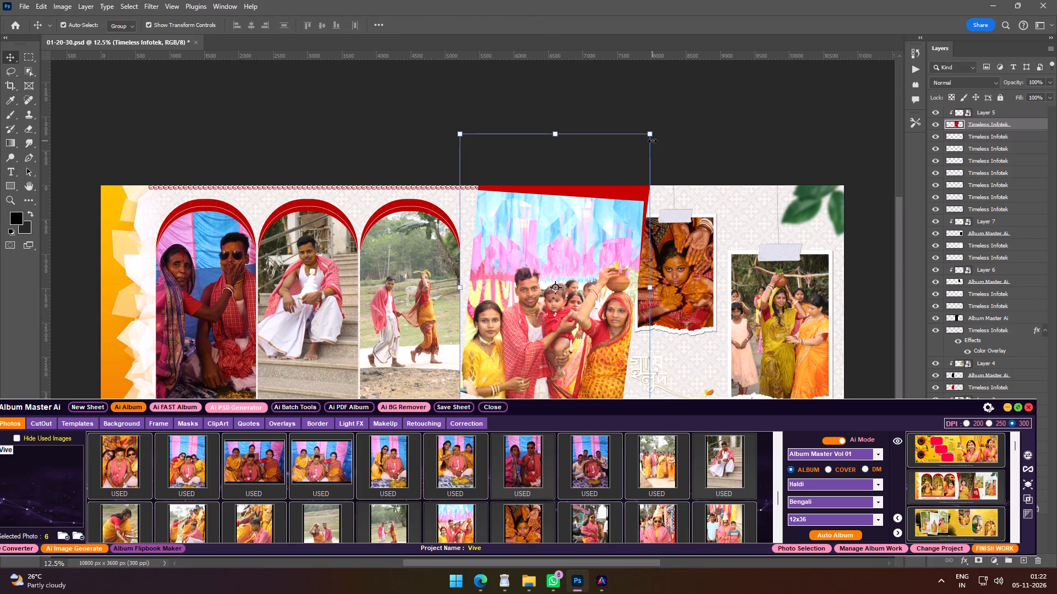
Move the group photo upward over the red shape until it covers the red strip along the sheet's top edge.
left_click(517, 321)
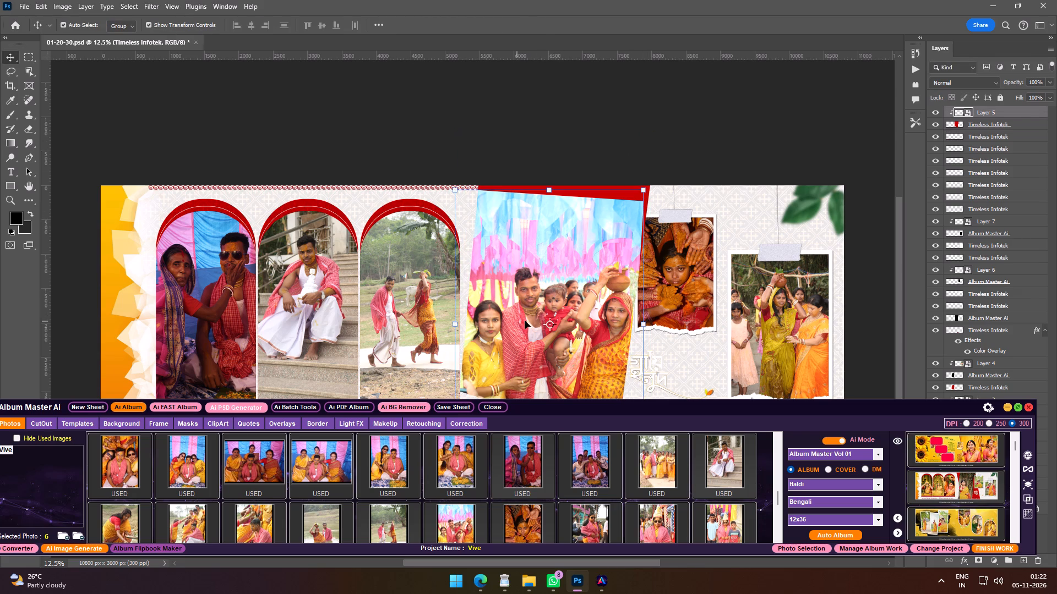
left_click_drag(527, 321, 525, 295)
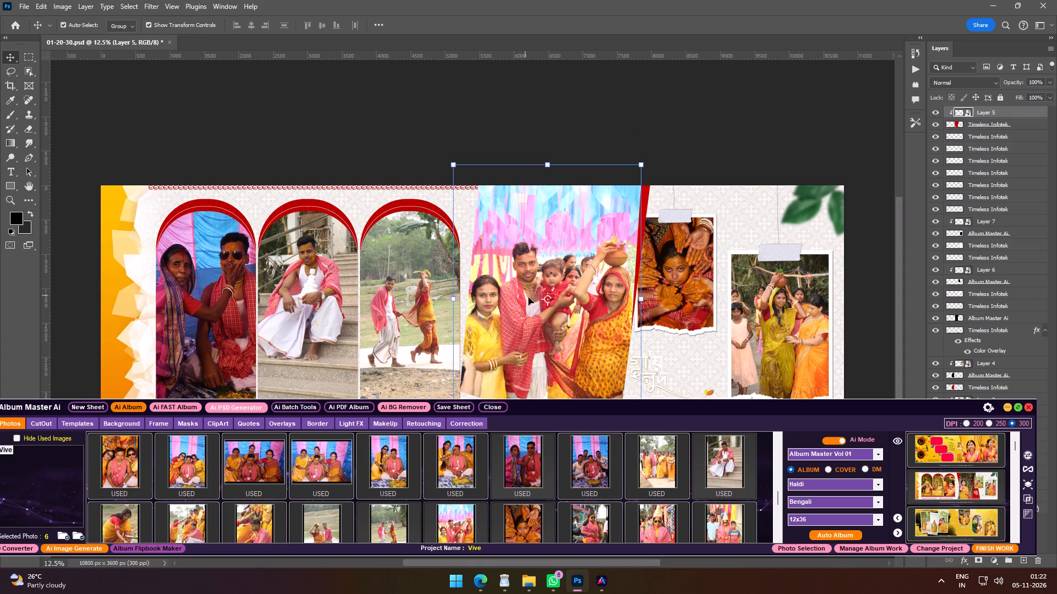
key("Return")
Apply automatic Levels correction to the large group photo.
key("ctrl+alt+l")
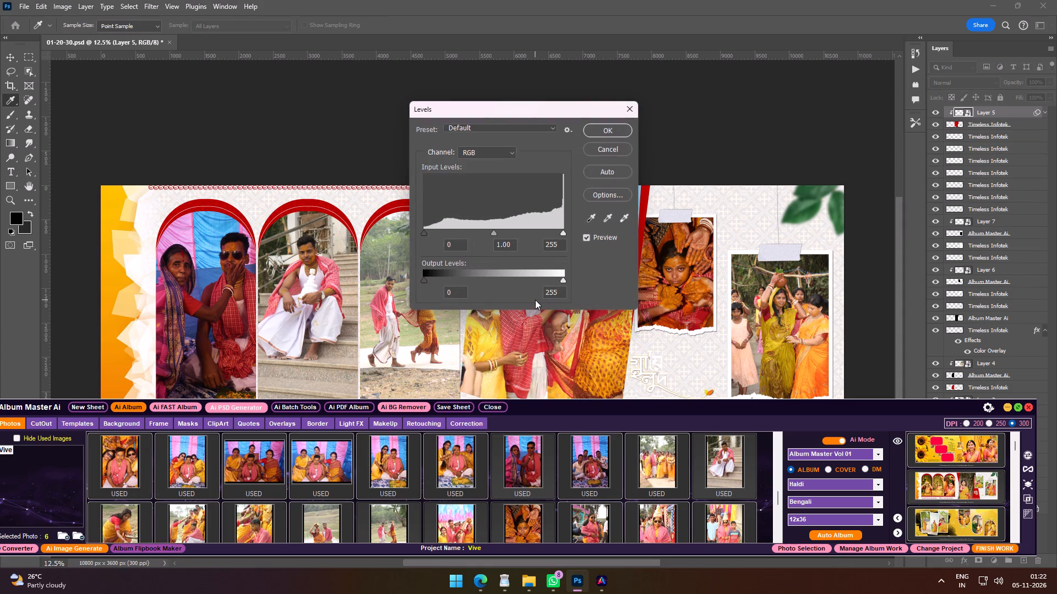
left_click(613, 171)
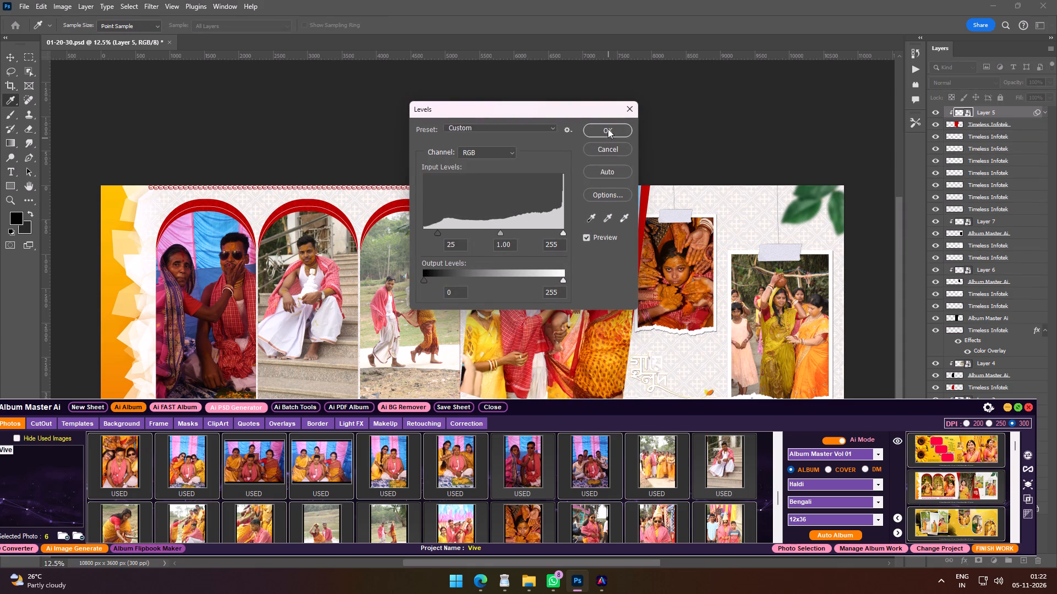
left_click(608, 129)
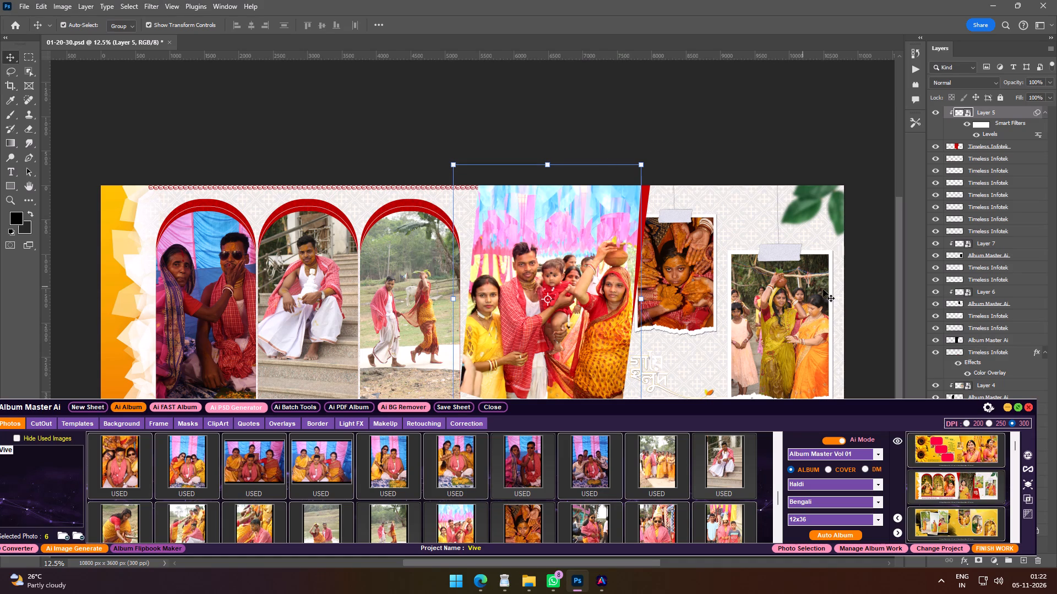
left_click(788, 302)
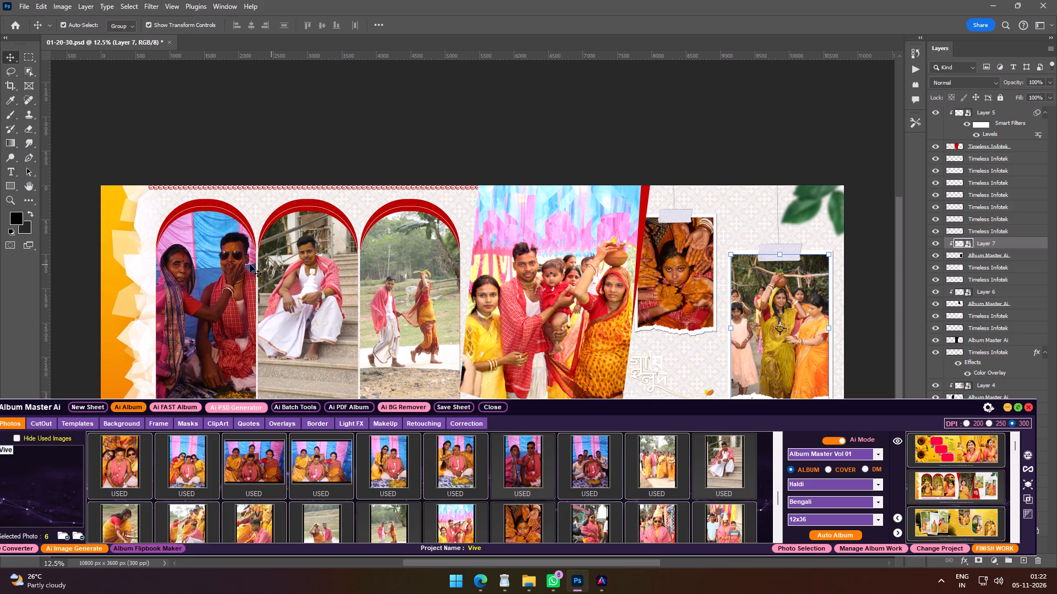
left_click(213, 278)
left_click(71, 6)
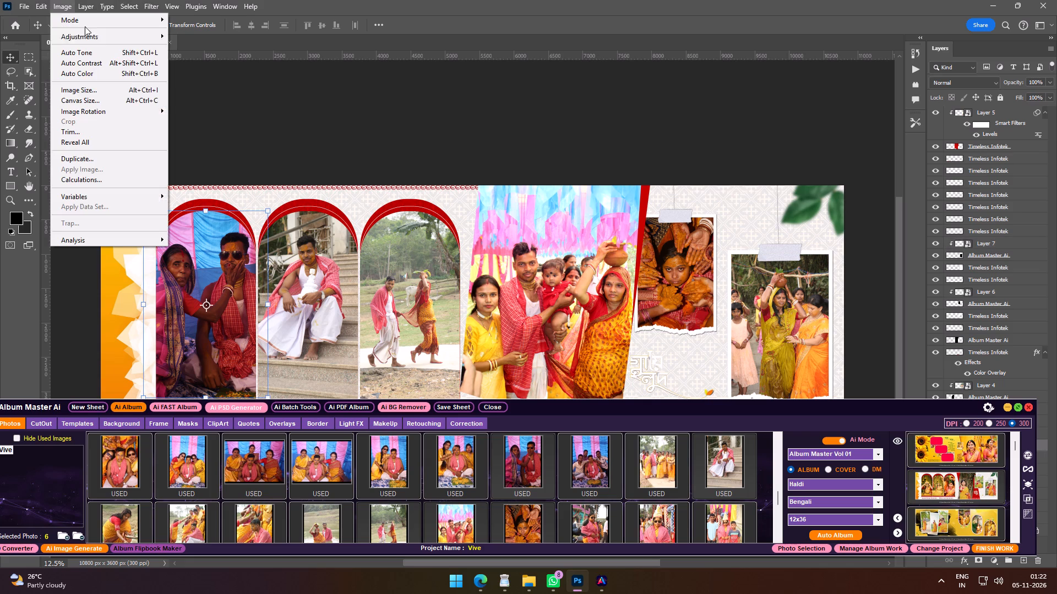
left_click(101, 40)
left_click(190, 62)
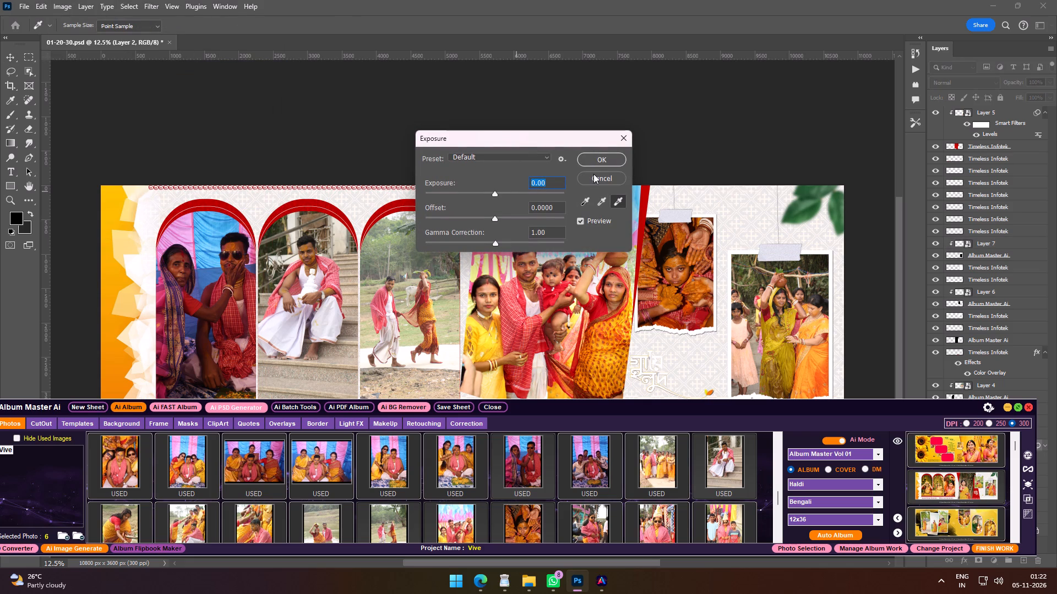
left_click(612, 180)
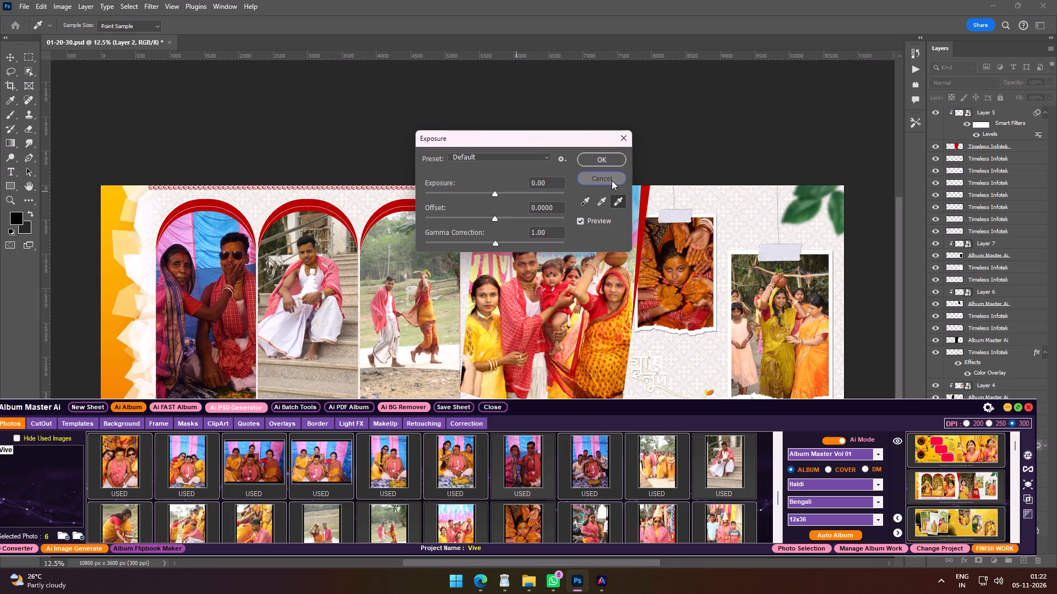
Brighten the two-person photo in the first arch with Curves by raising the midtones of the RGB channel.
left_click(69, 10)
left_click(97, 34)
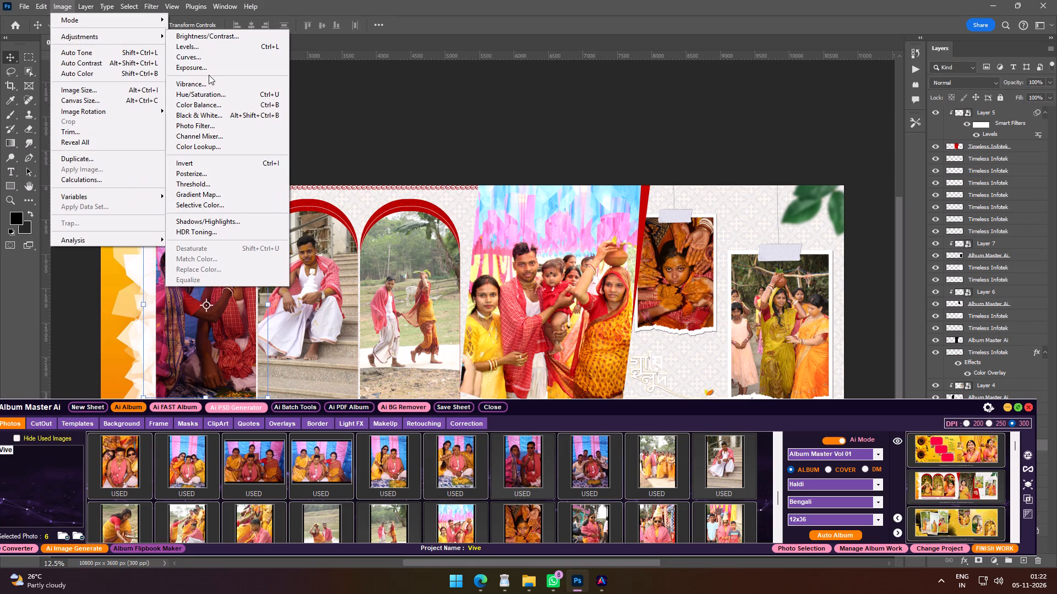
left_click(209, 60)
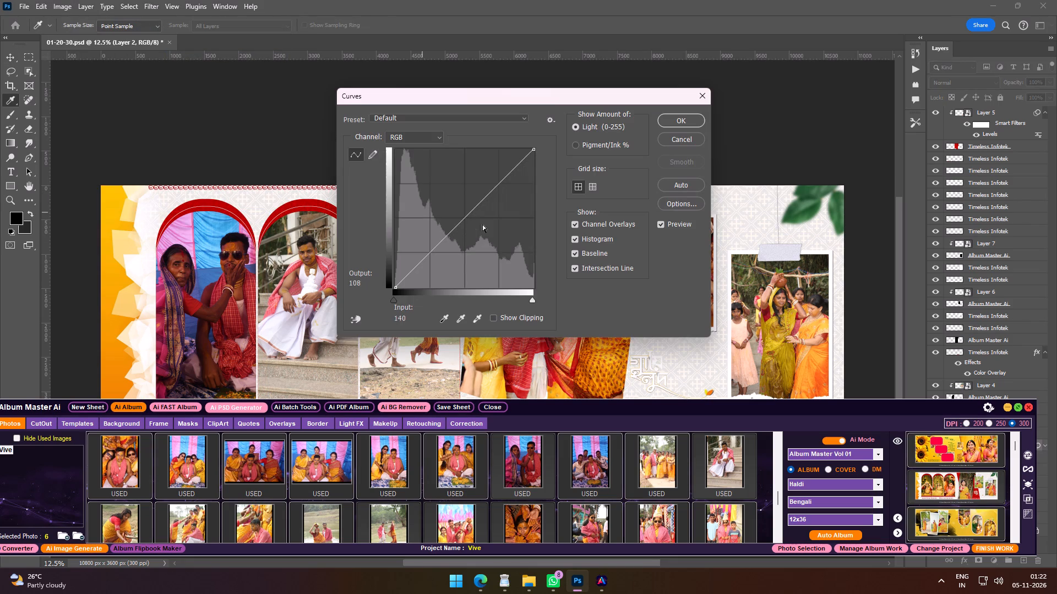
left_click_drag(464, 215, 450, 207)
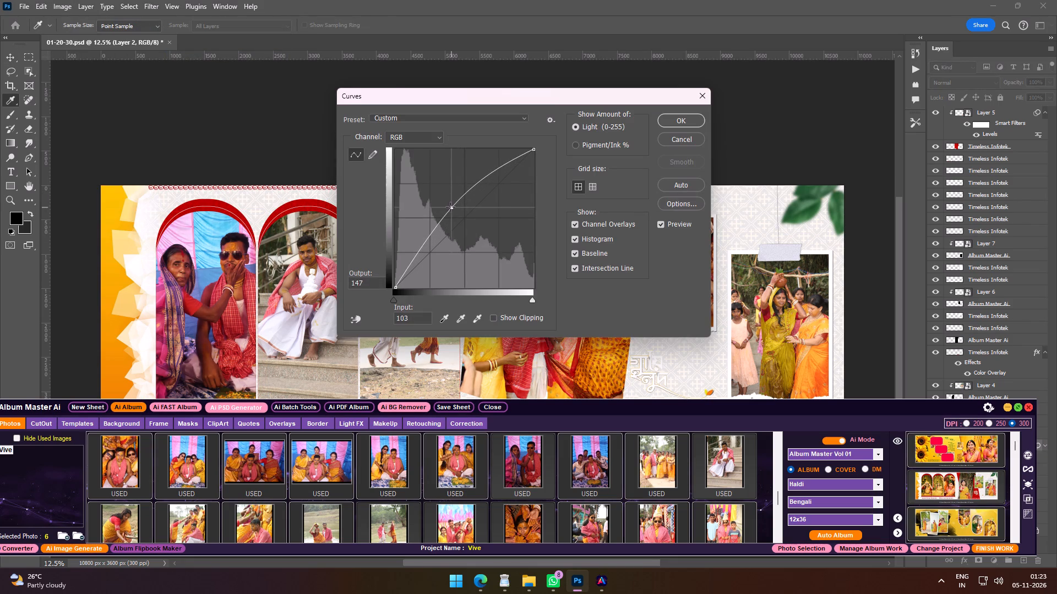
left_click_drag(450, 207, 445, 203)
left_click(688, 123)
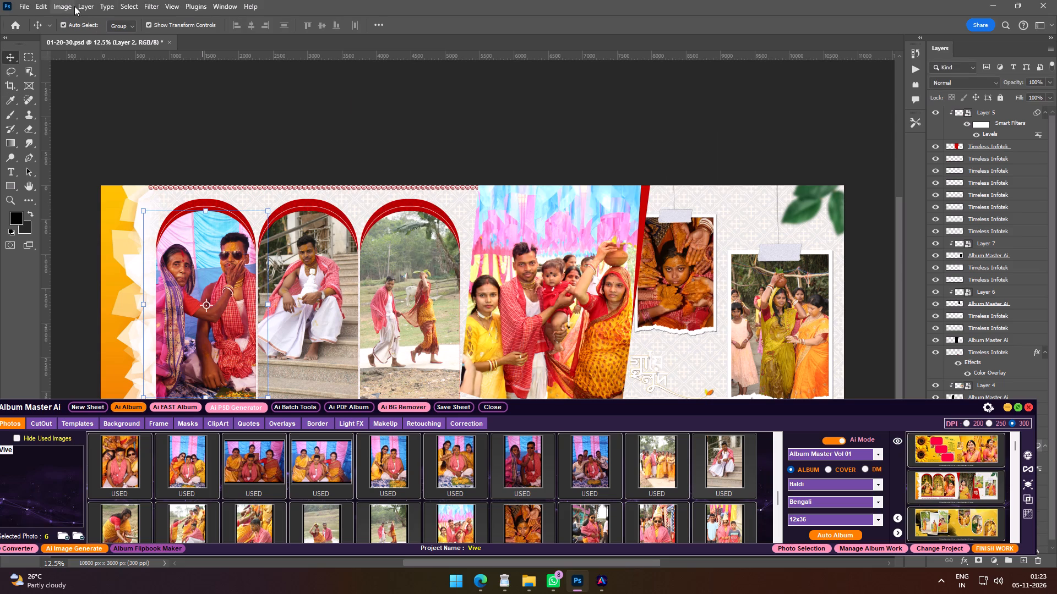
Cool the first arch's photo in Camera Raw by setting the temperature to -16.
left_click(154, 4)
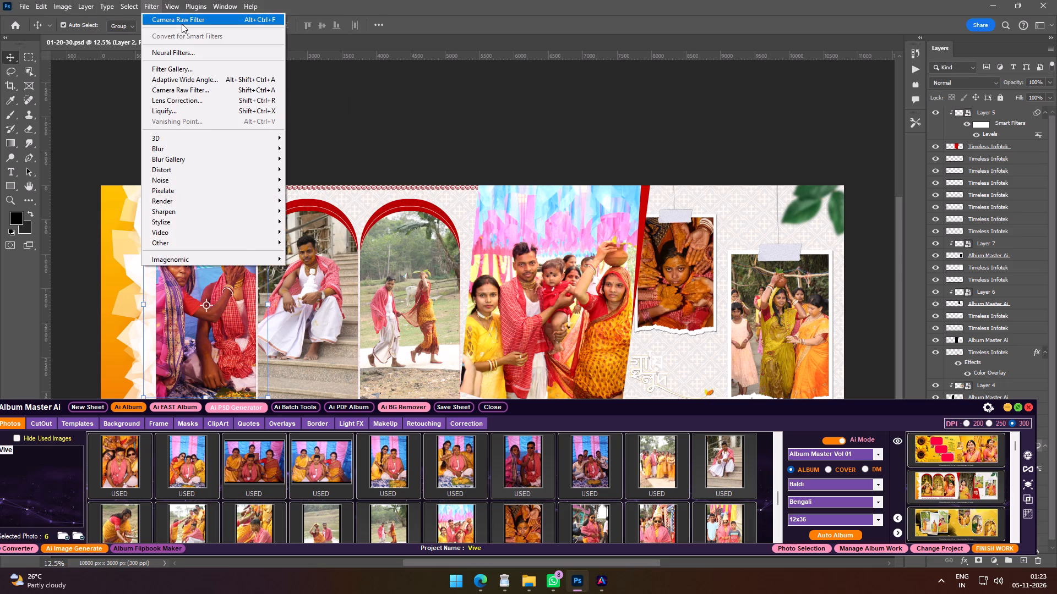
left_click(182, 24)
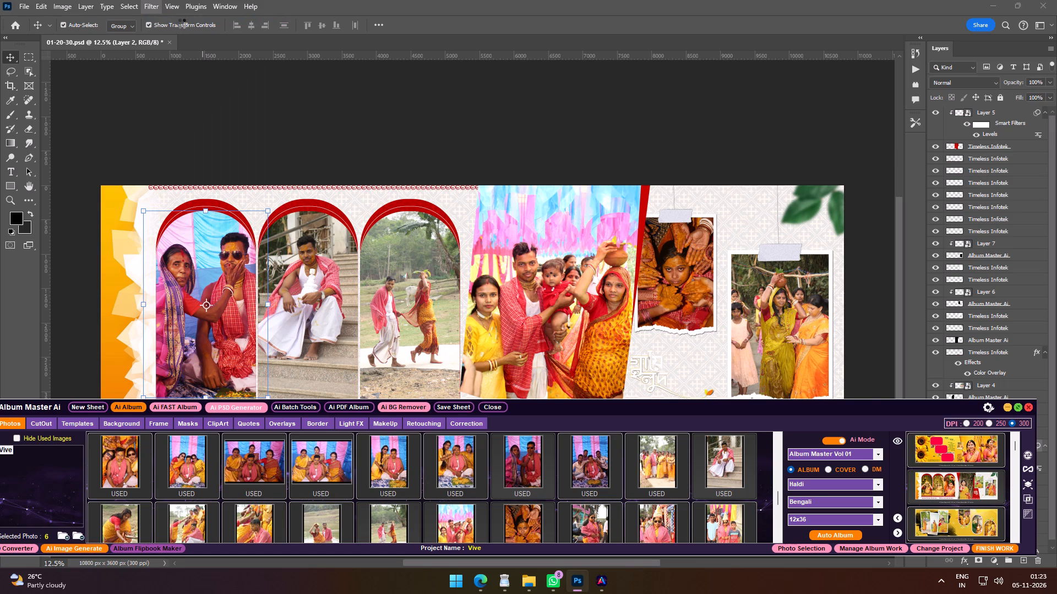
left_click(945, 336)
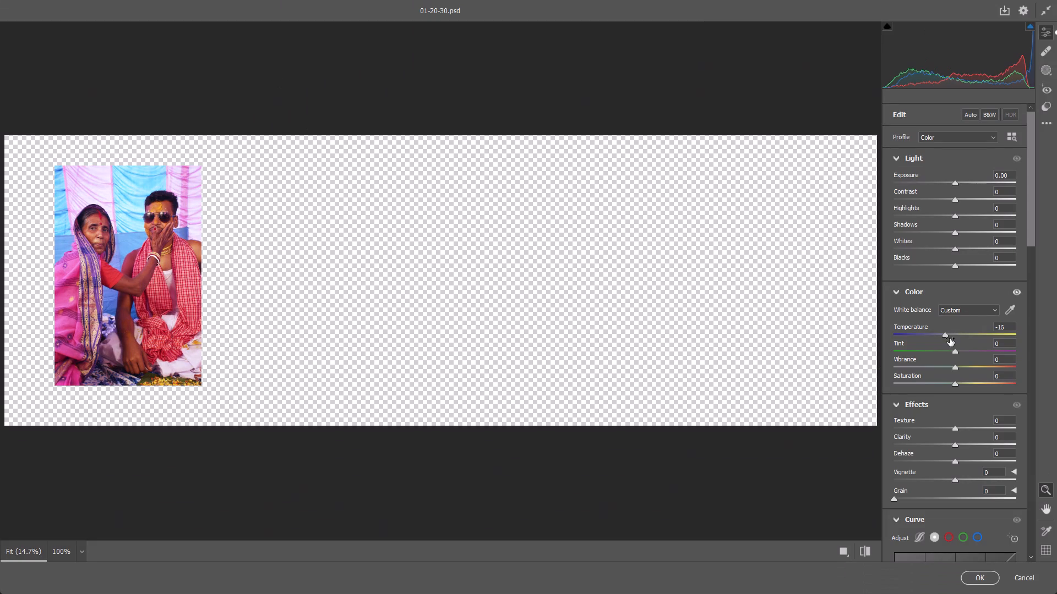
key("Return")
key("Return")
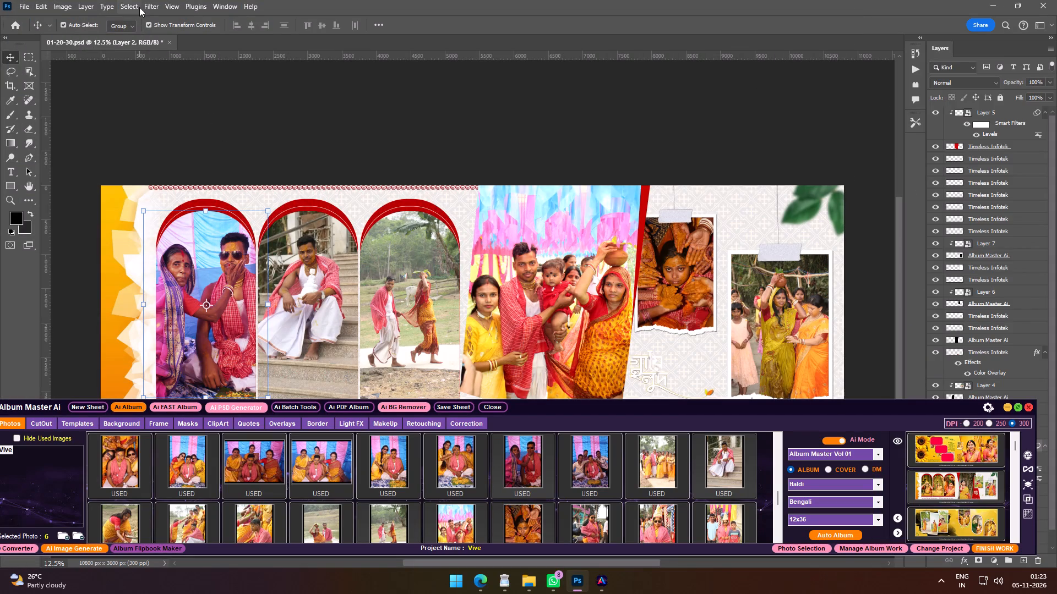
Smooth the skin in the first arch's photo with the Imagenomic Portraiture filter using the Smoothing: Medium preset.
left_click(149, 10)
left_click(158, 5)
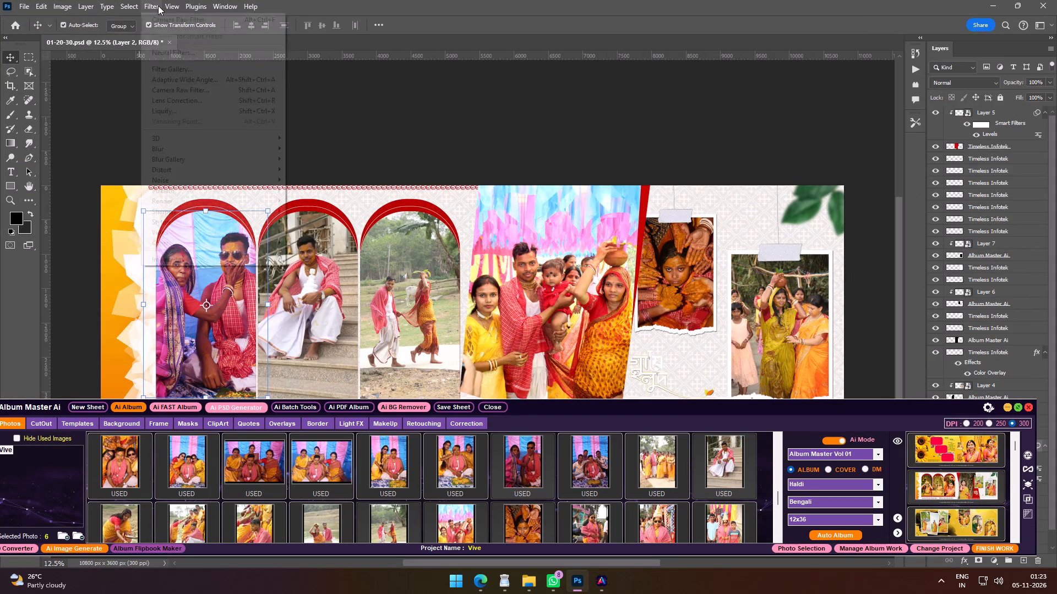
left_click(206, 260)
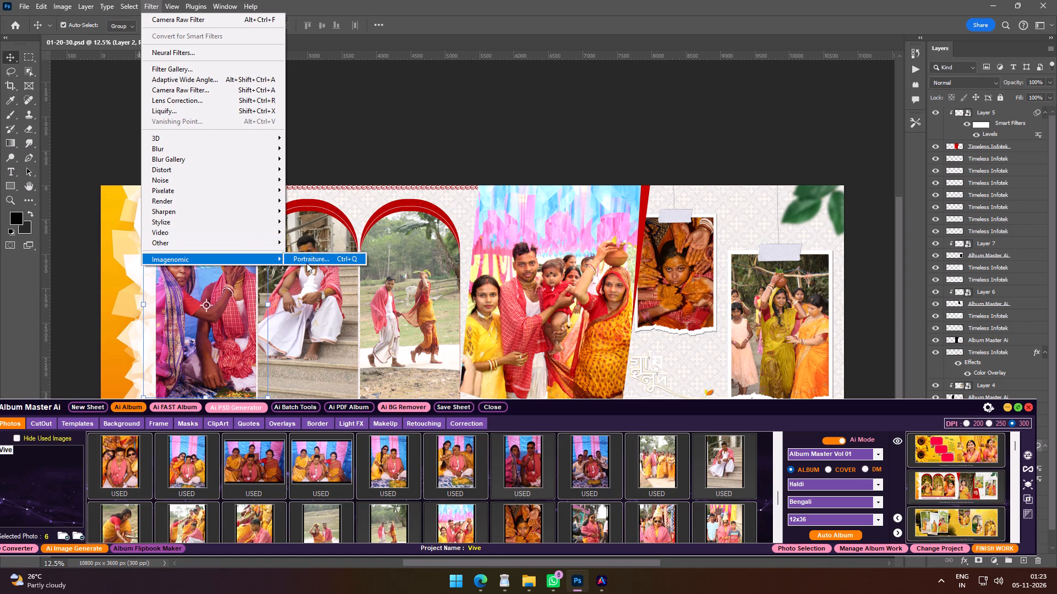
left_click(307, 263)
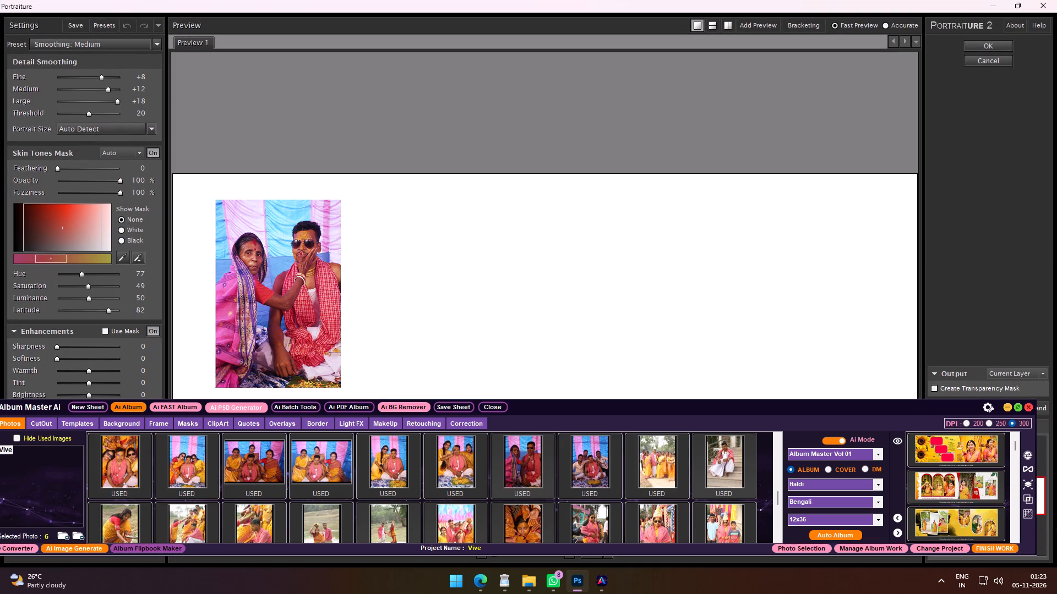
left_click(989, 38)
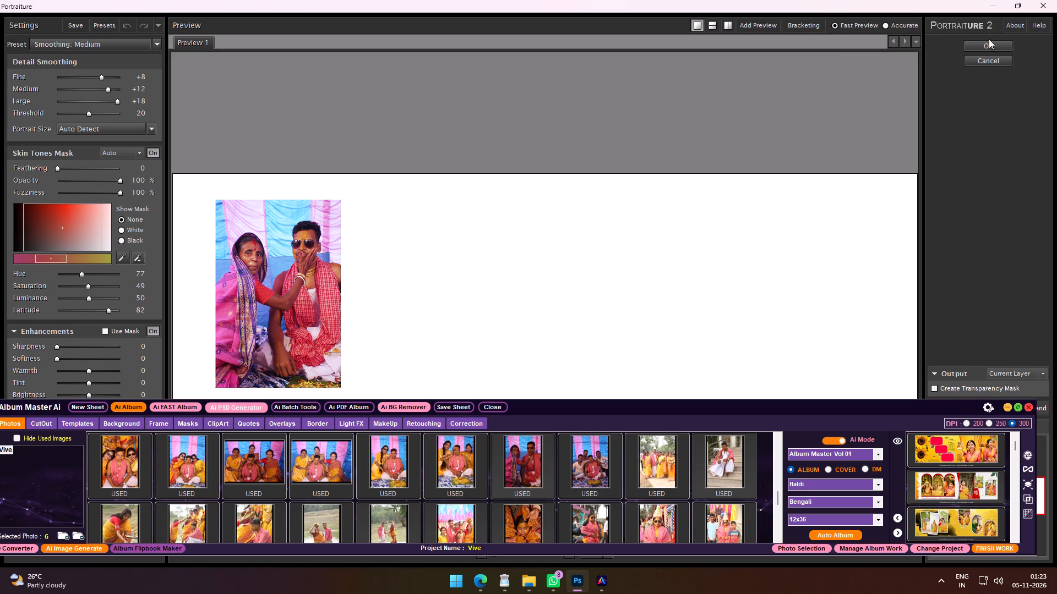
left_click(987, 50)
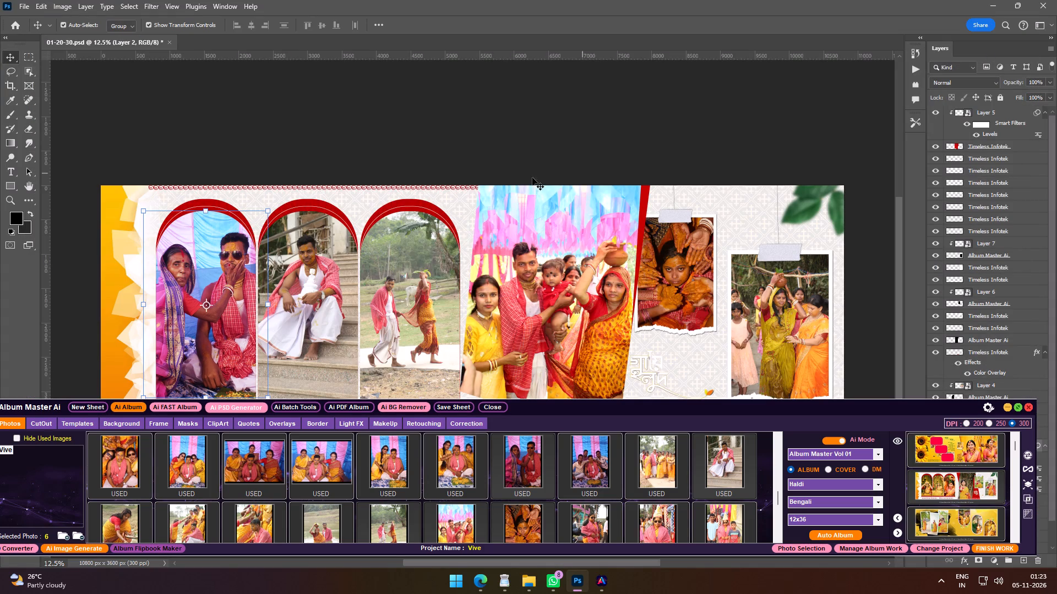
Apply automatic Levels correction to the outdoor photo in the third arch.
left_click(409, 262)
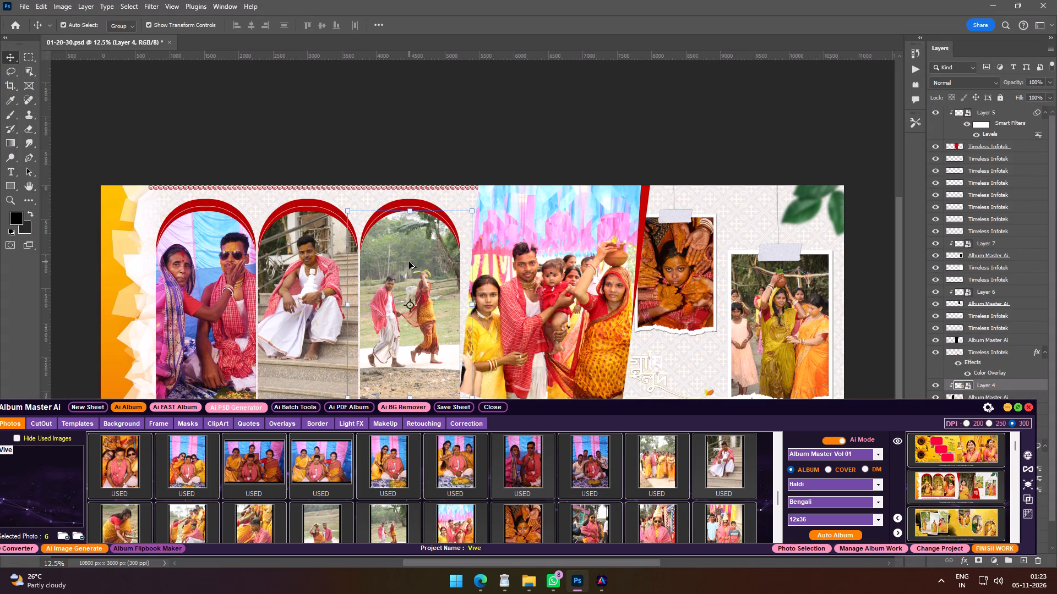
key("ctrl+alt+l")
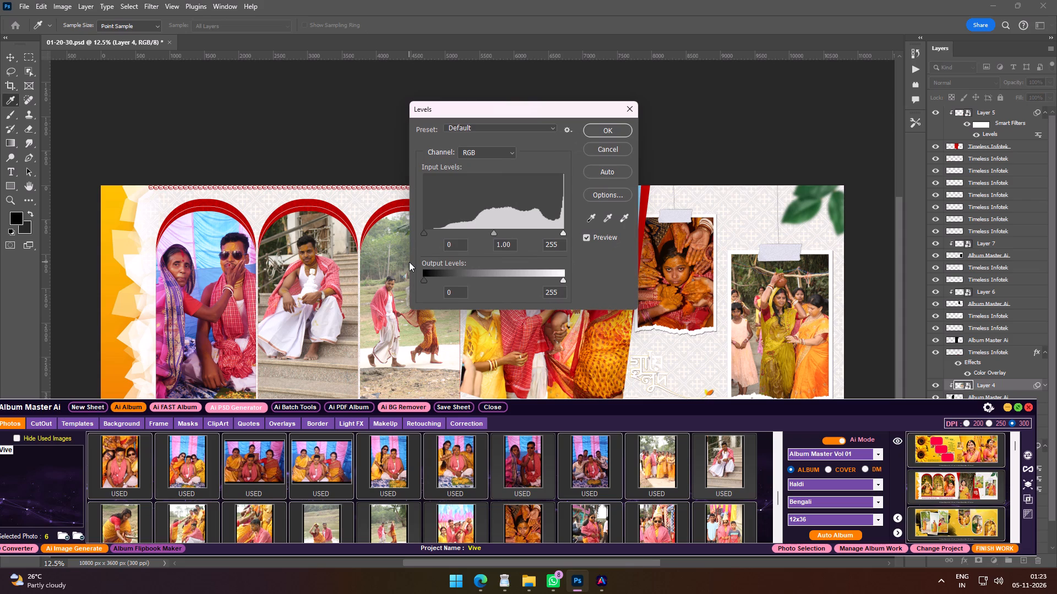
left_click(601, 174)
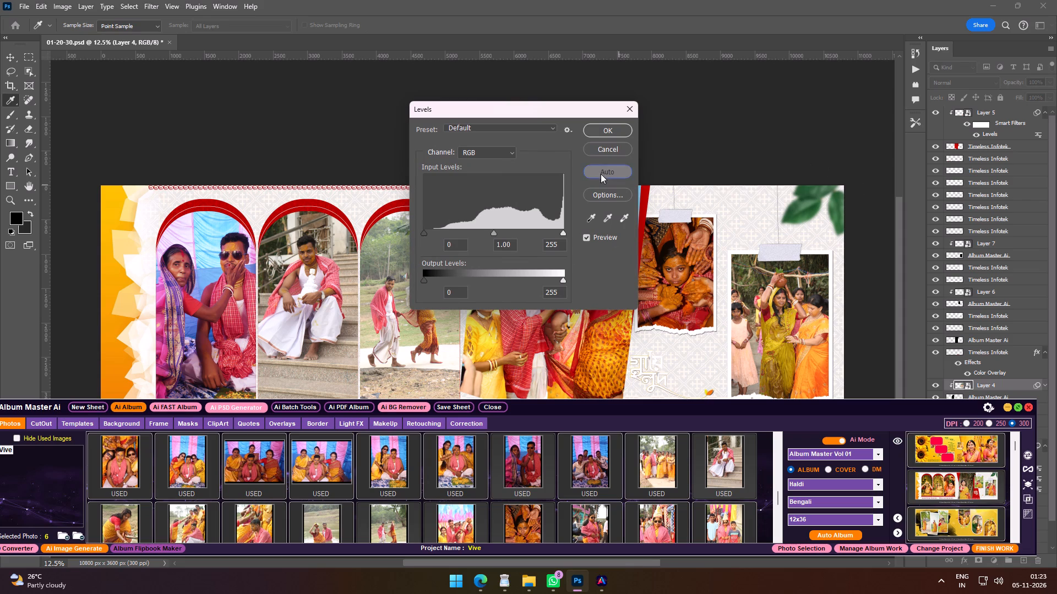
left_click(603, 135)
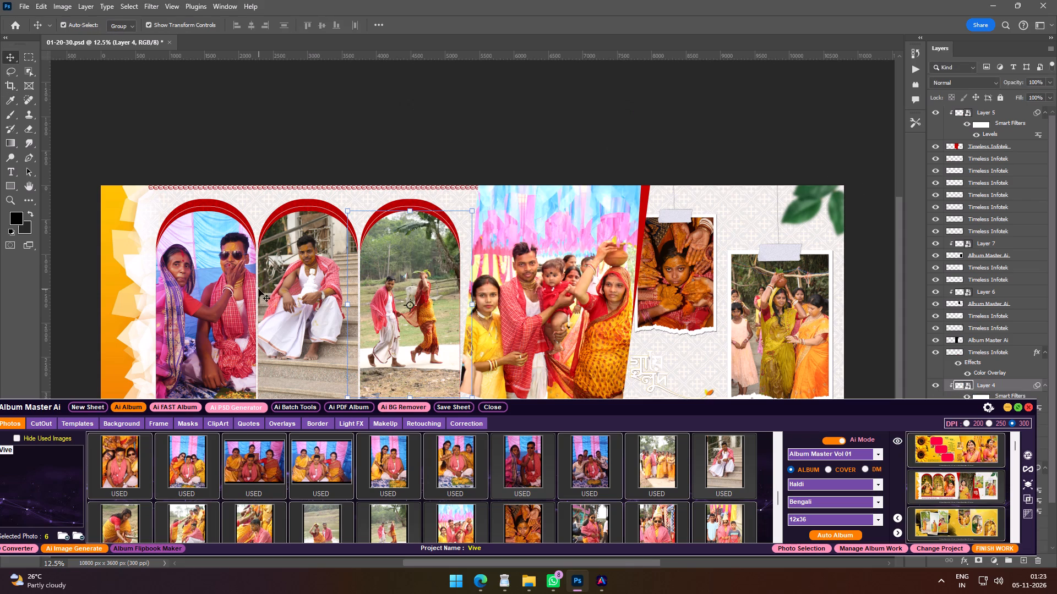
Apply automatic Levels correction to the seated man's photo in the second arch, and slightly raise its output black level.
left_click(297, 287)
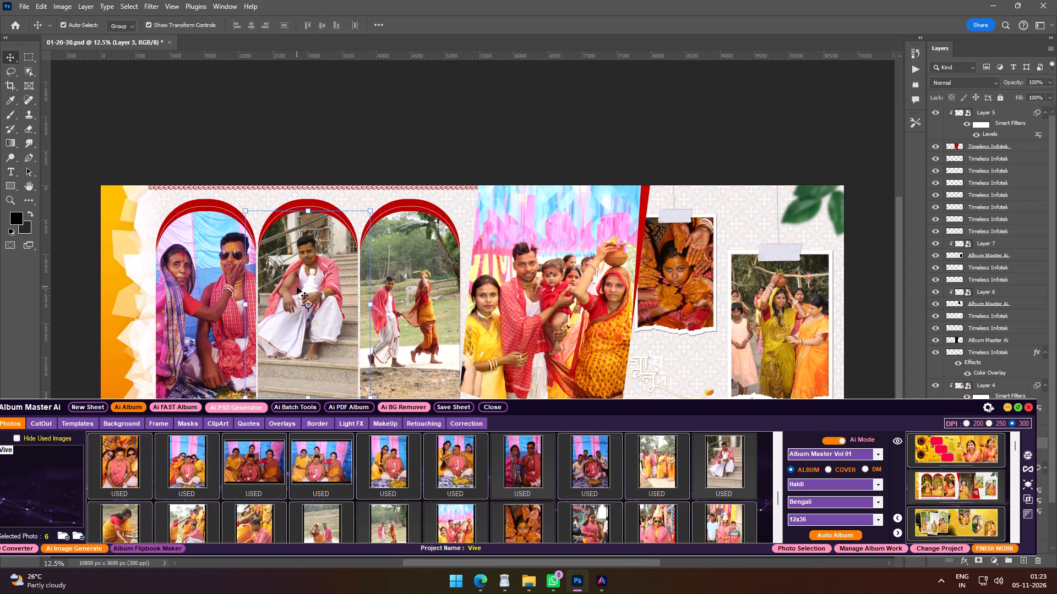
key("ctrl+alt+l")
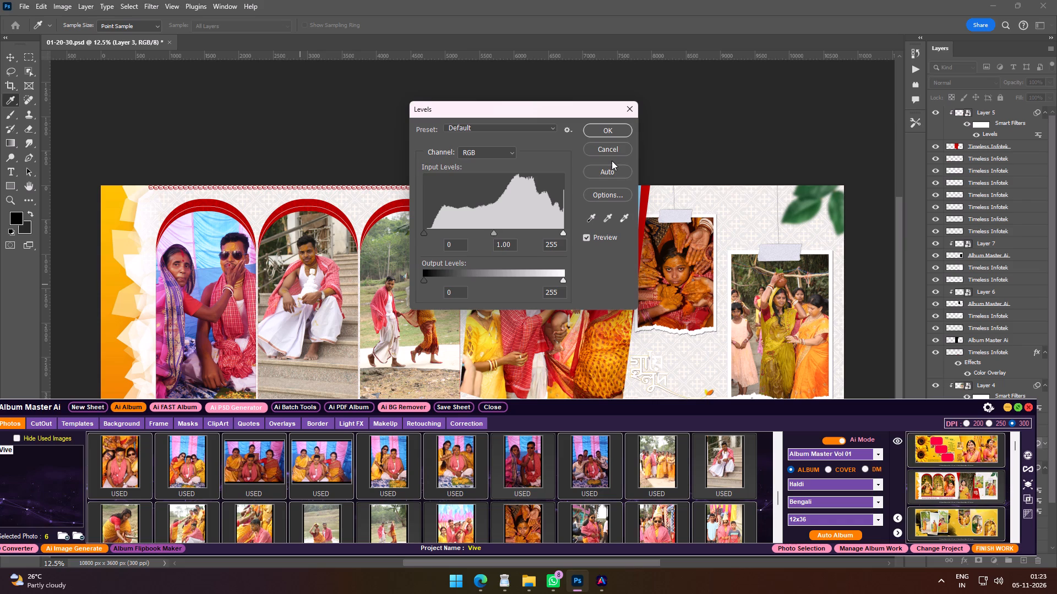
left_click(610, 168)
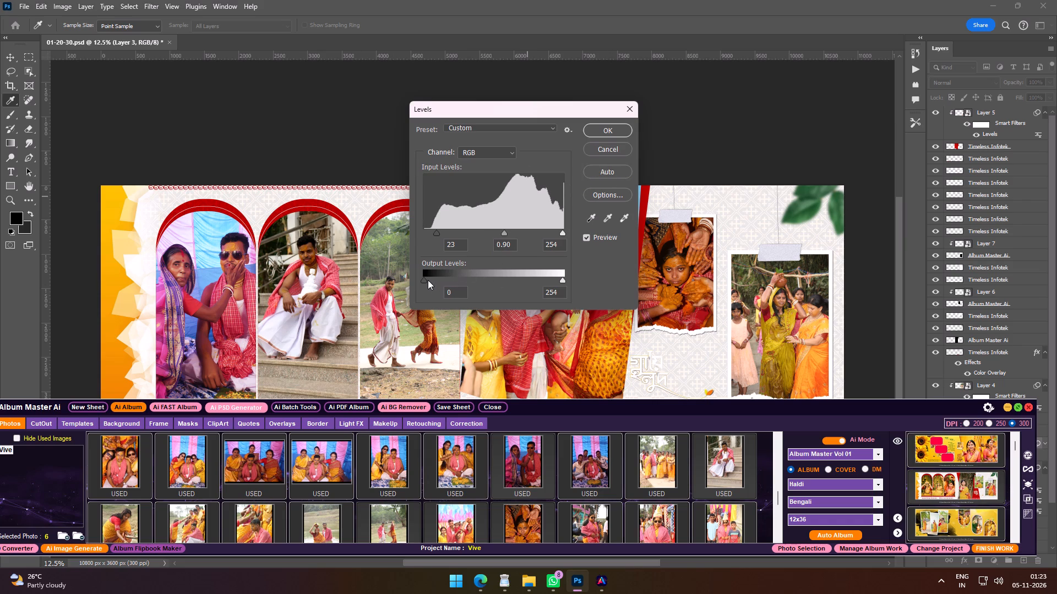
left_click_drag(426, 278, 440, 280)
left_click(609, 128)
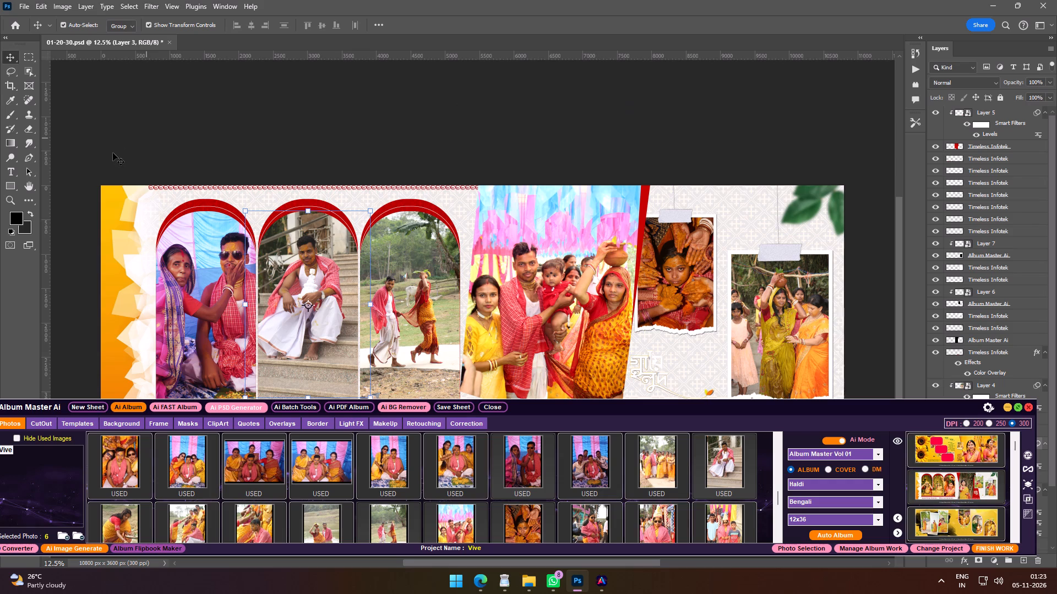
Deepen the second arch's photo with Selective Color by setting Black to +18% in the Blacks range.
left_click(65, 7)
left_click(86, 34)
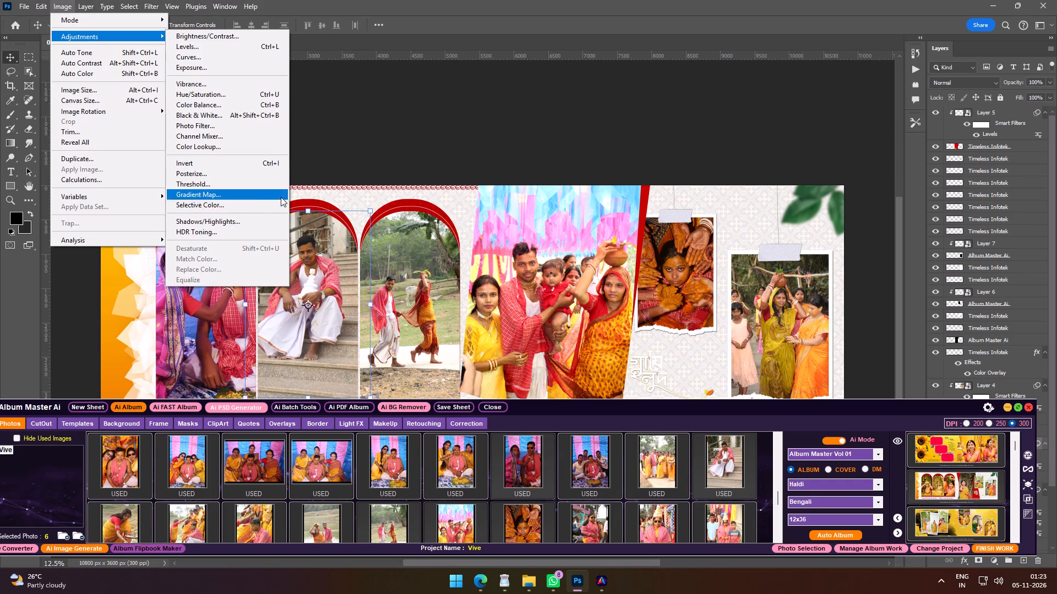
left_click(230, 209)
left_click(510, 156)
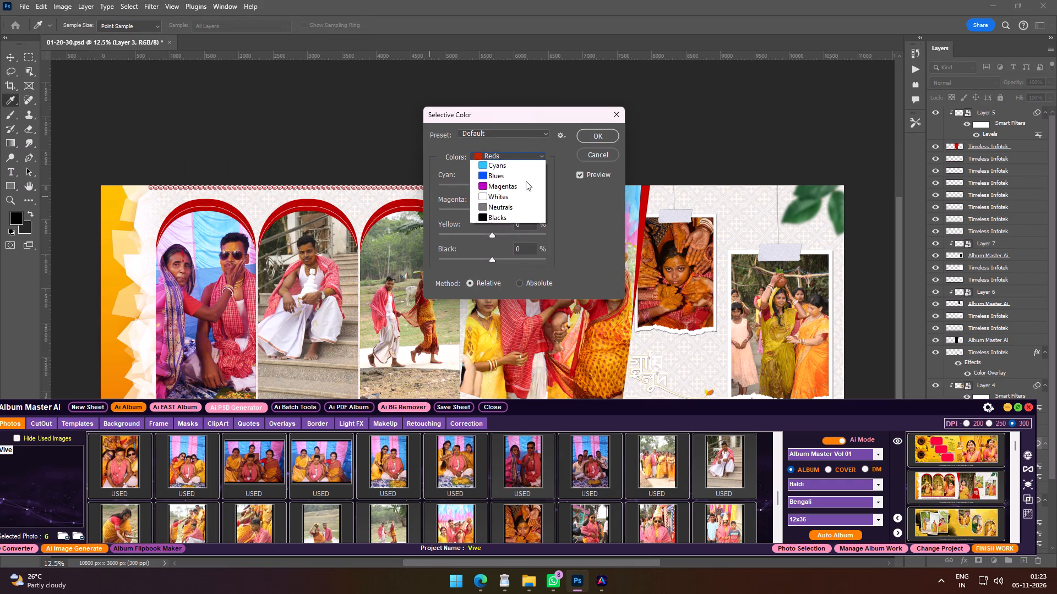
left_click(500, 249)
left_click(497, 258)
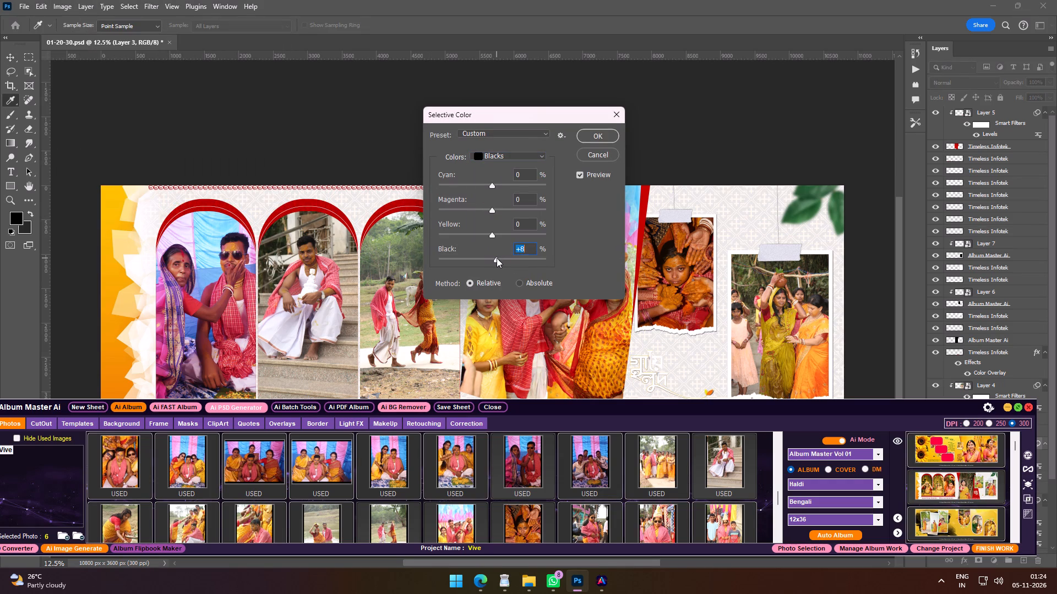
left_click_drag(497, 258, 502, 260)
left_click(588, 142)
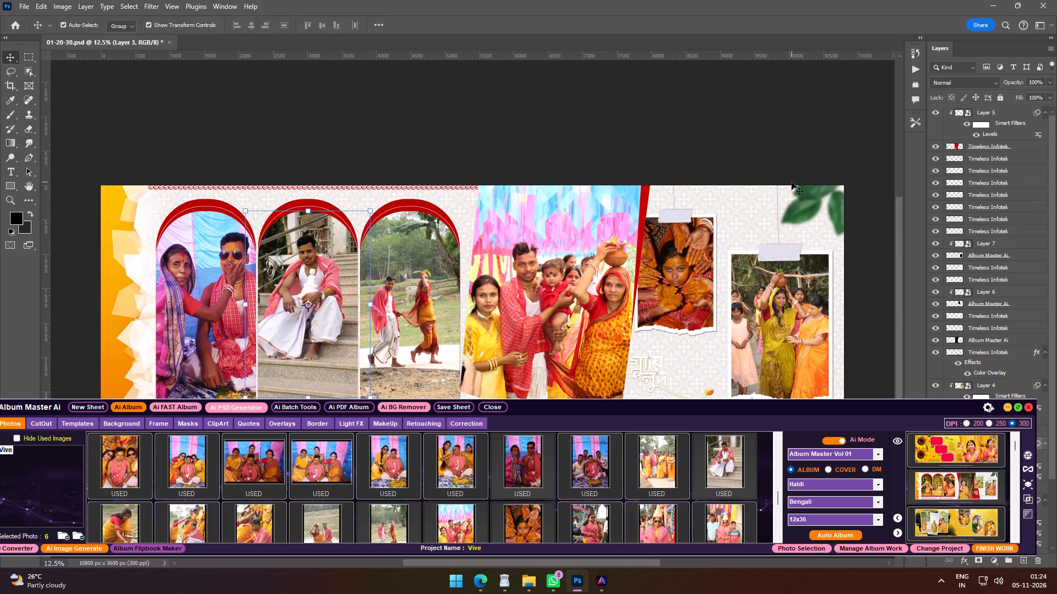
Apply Selective Color to the hanging photo of the woman carrying a pot, with Black at +14% in the Blacks range.
left_click(811, 292)
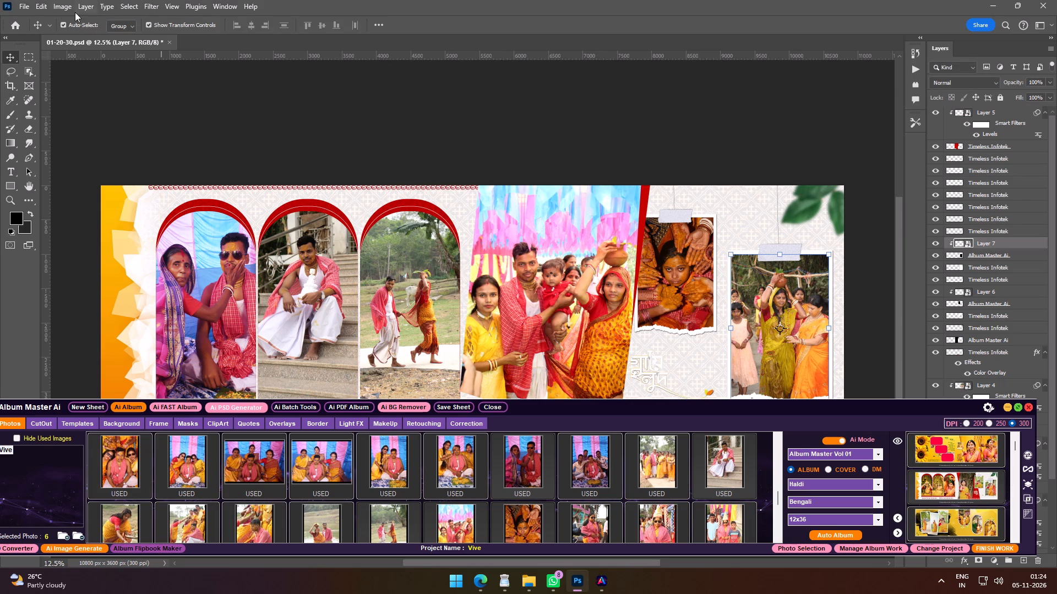
left_click(61, 7)
left_click(105, 35)
left_click(228, 202)
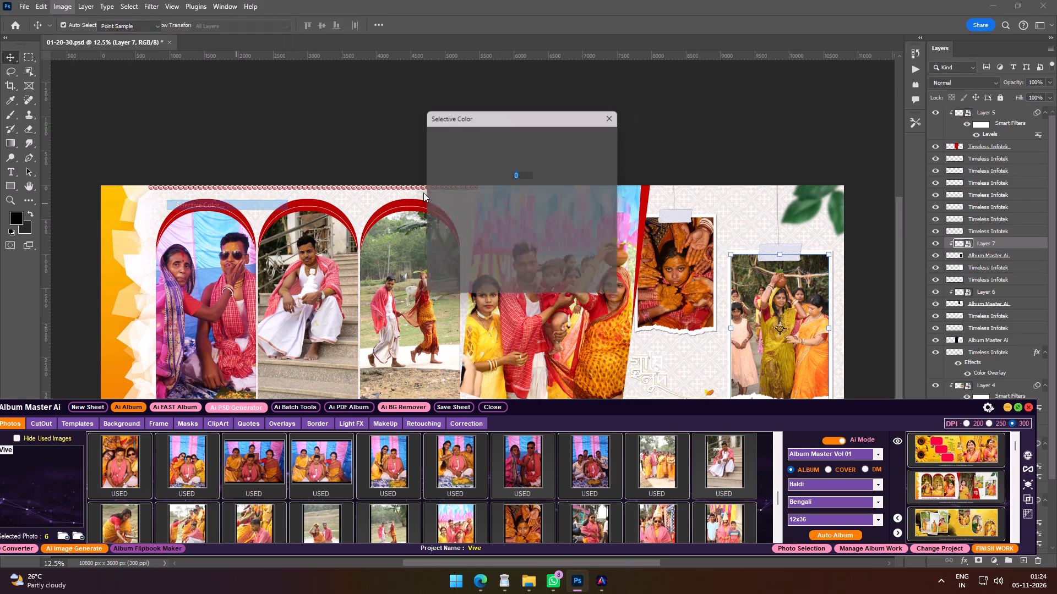
left_click(509, 157)
left_click(497, 251)
left_click(497, 257)
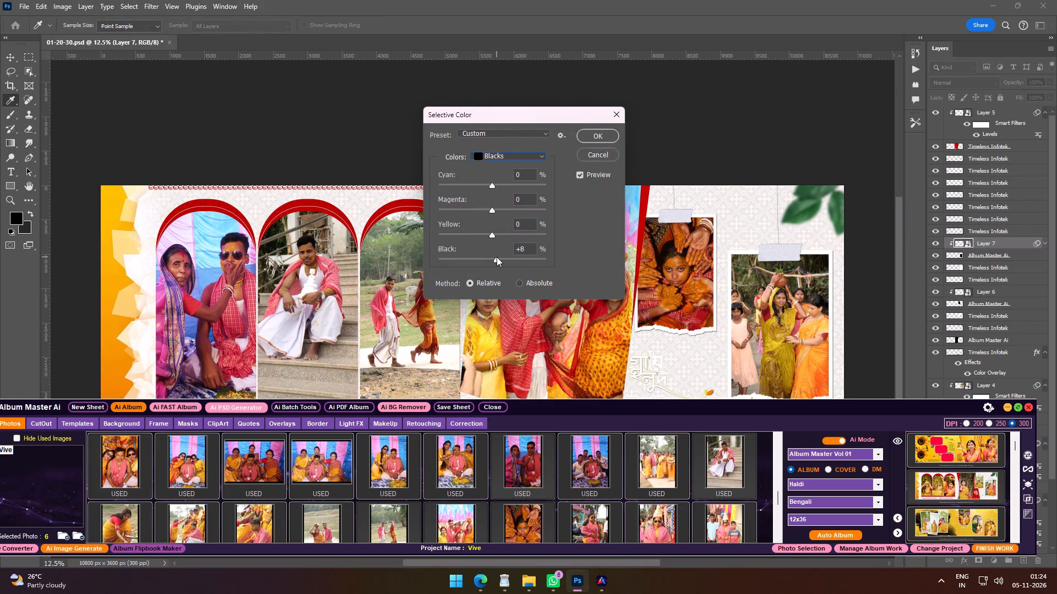
left_click(497, 257)
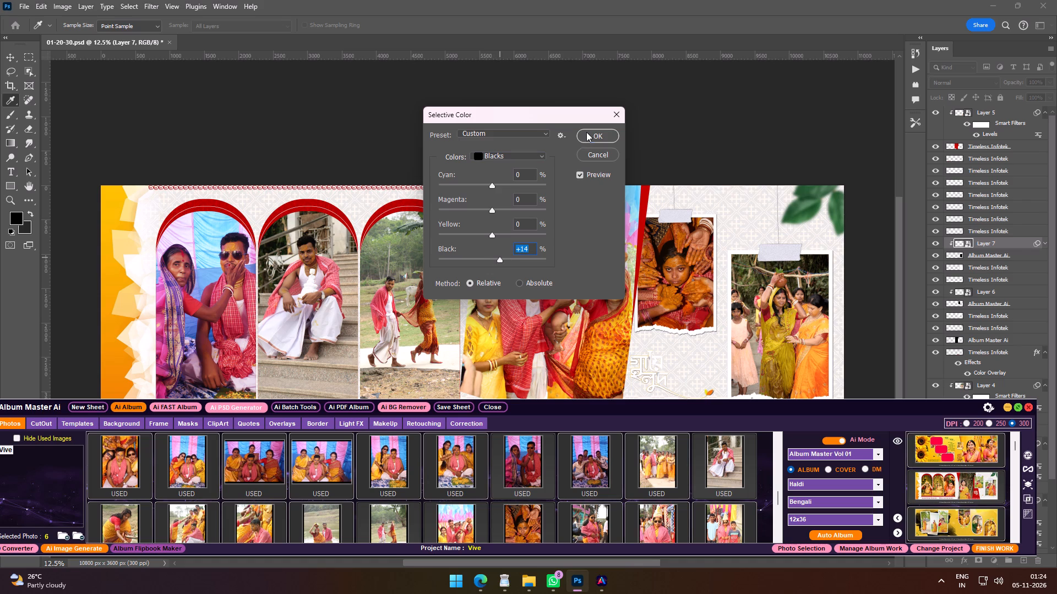
left_click(586, 132)
Brighten the same hanging photo with Curves by raising the RGB midtones from input 121 to output 139.
left_click(61, 7)
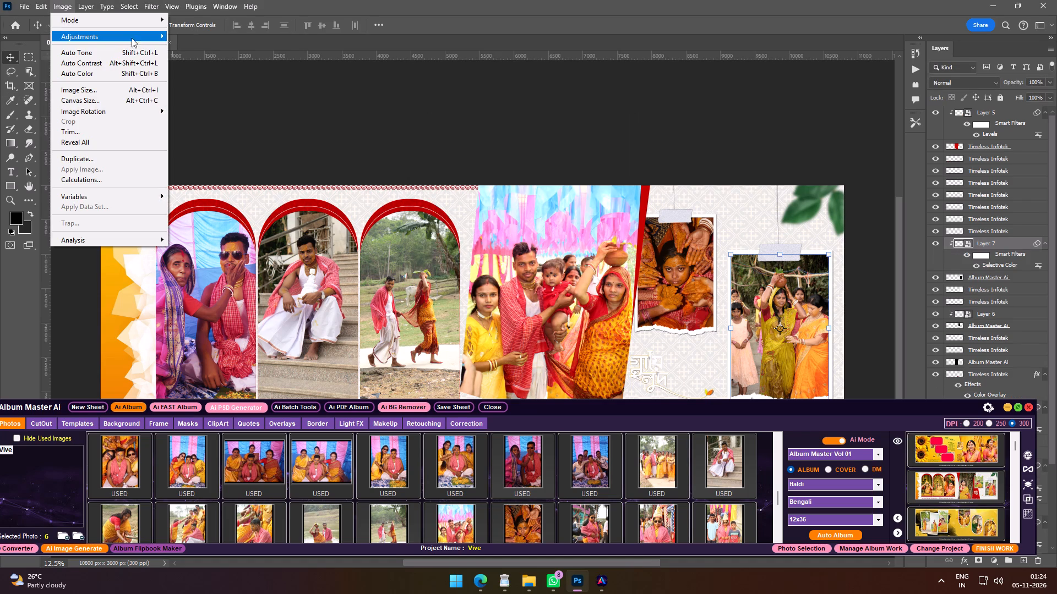
left_click(126, 35)
left_click(208, 57)
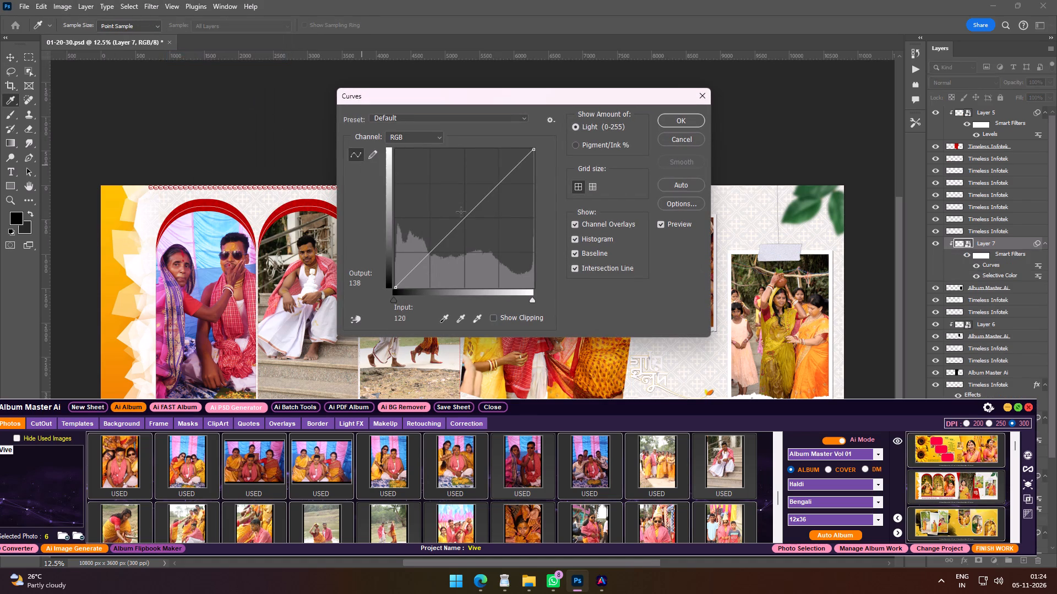
left_click(461, 212)
left_click(460, 213)
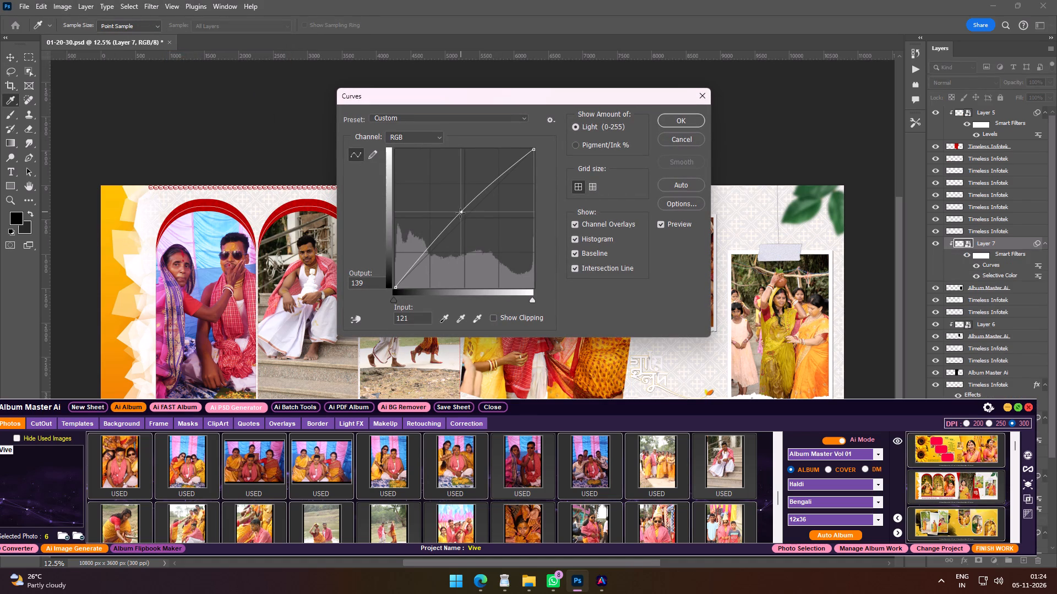
left_click(689, 116)
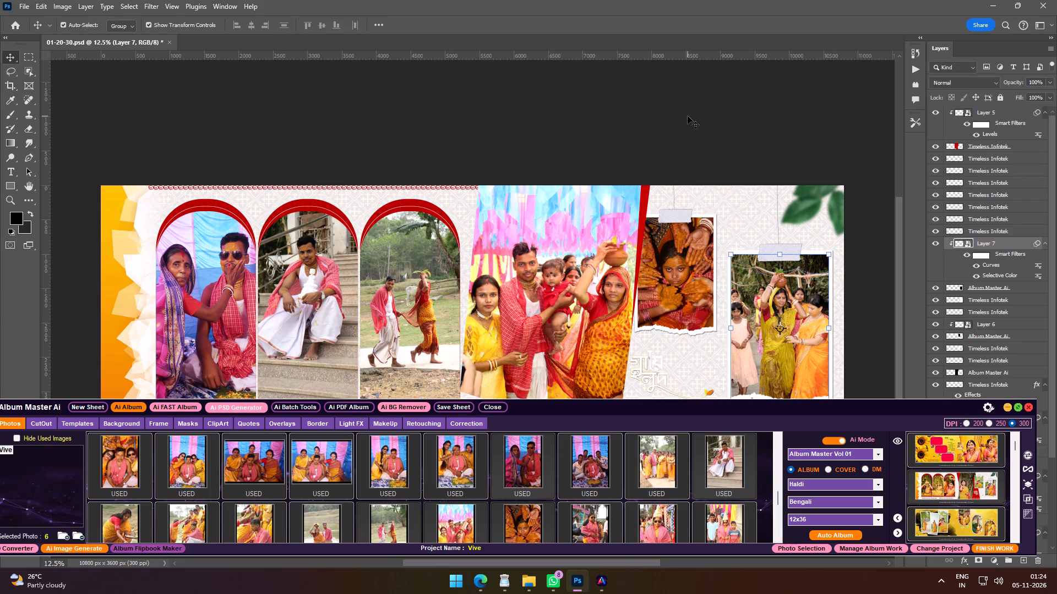
Cool the taped photo of the face surrounded by turmeric-covered hands in Camera Raw by setting the temperature to -33.
left_click(678, 277)
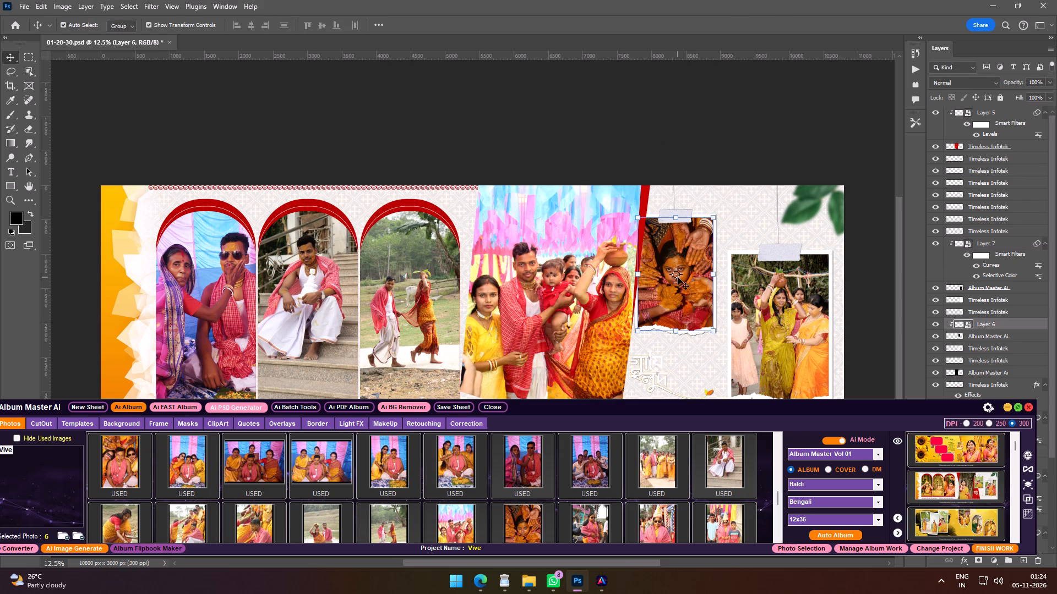
left_click(148, 8)
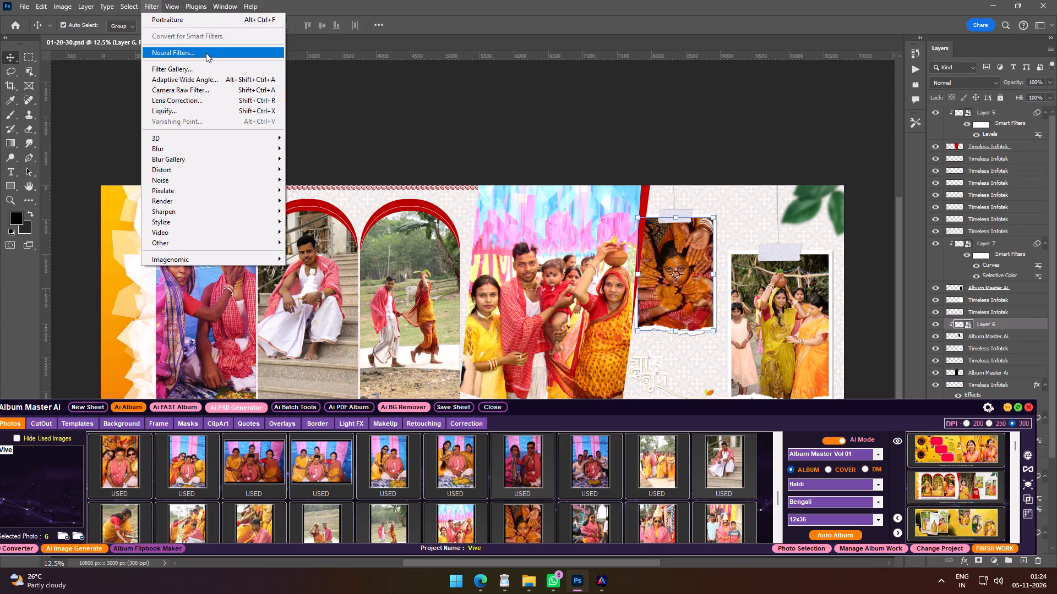
left_click(199, 88)
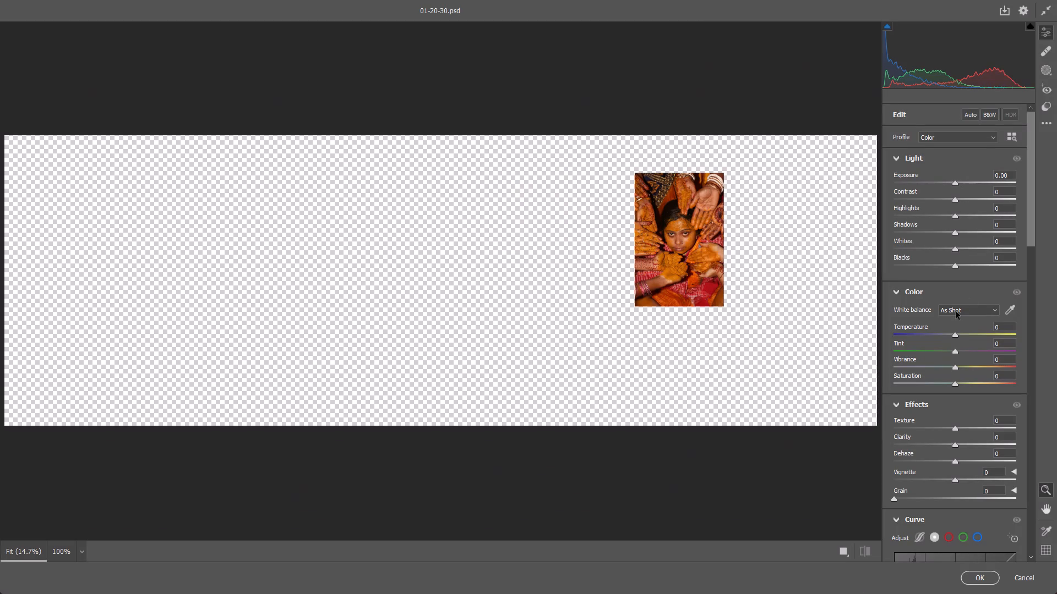
left_click(947, 337)
left_click_drag(941, 335, 934, 335)
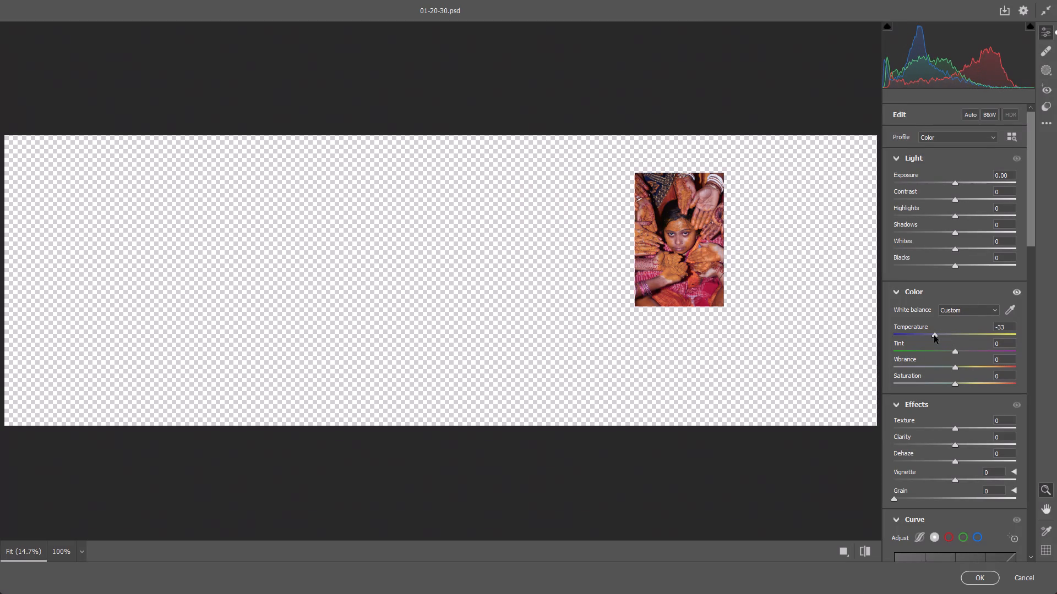
left_click(976, 584)
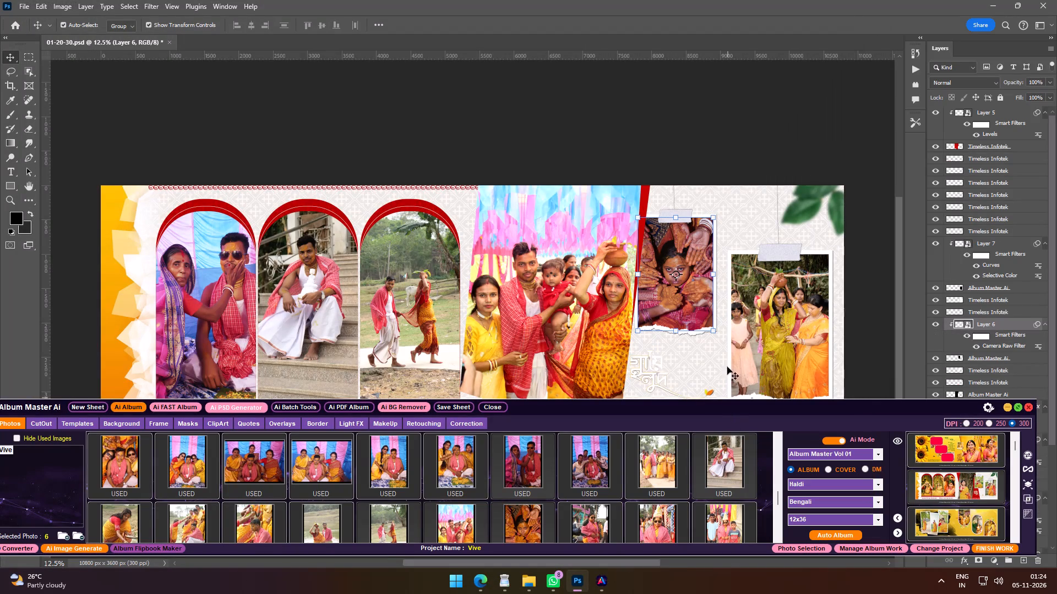
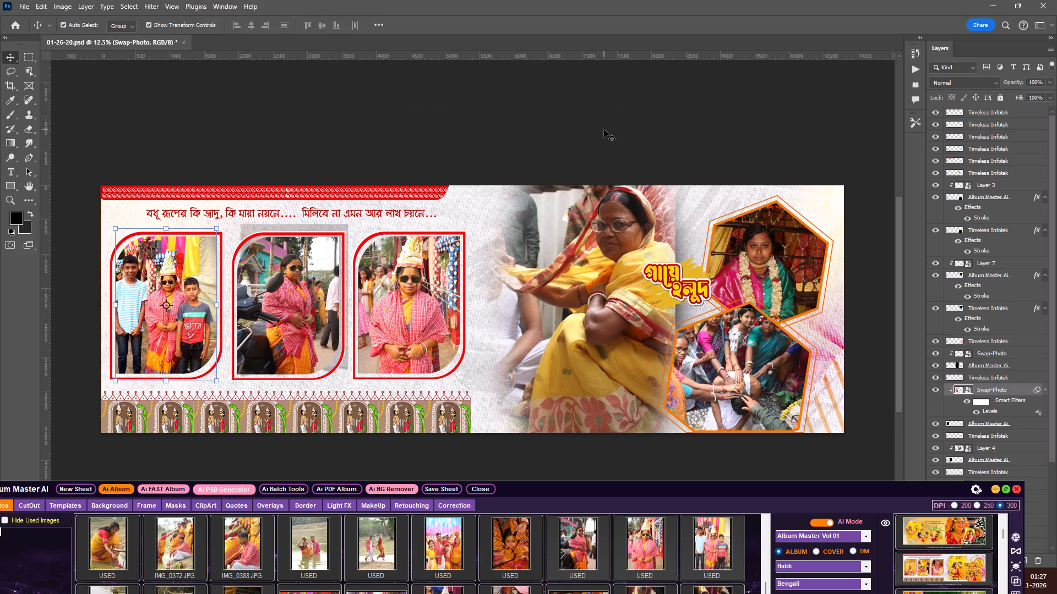
Brighten the large photo of the woman in yellow slightly with a midtone Curves lift.
left_click(591, 238)
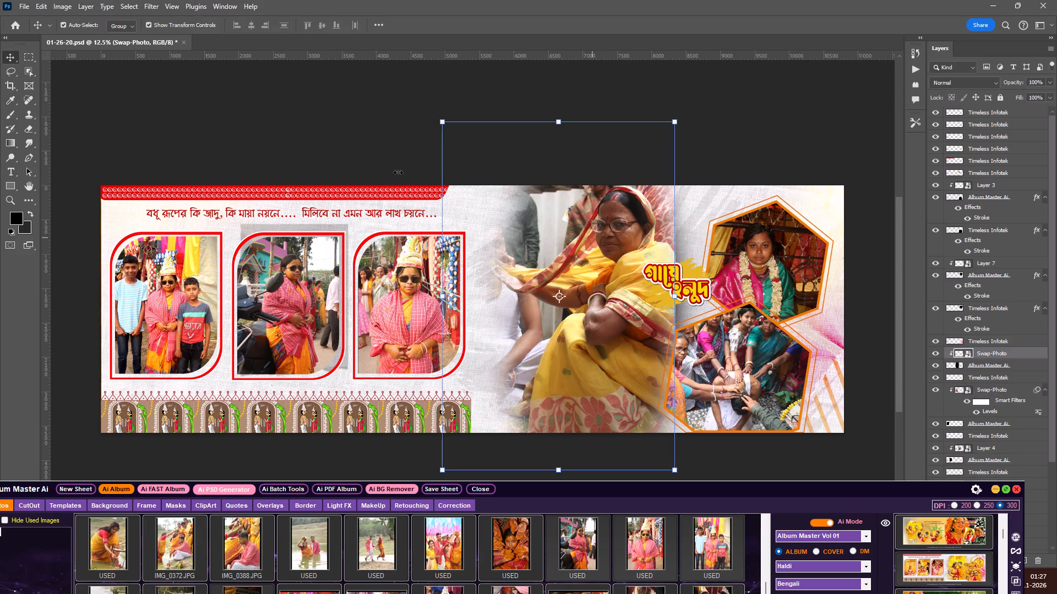
left_click(64, 6)
left_click(102, 37)
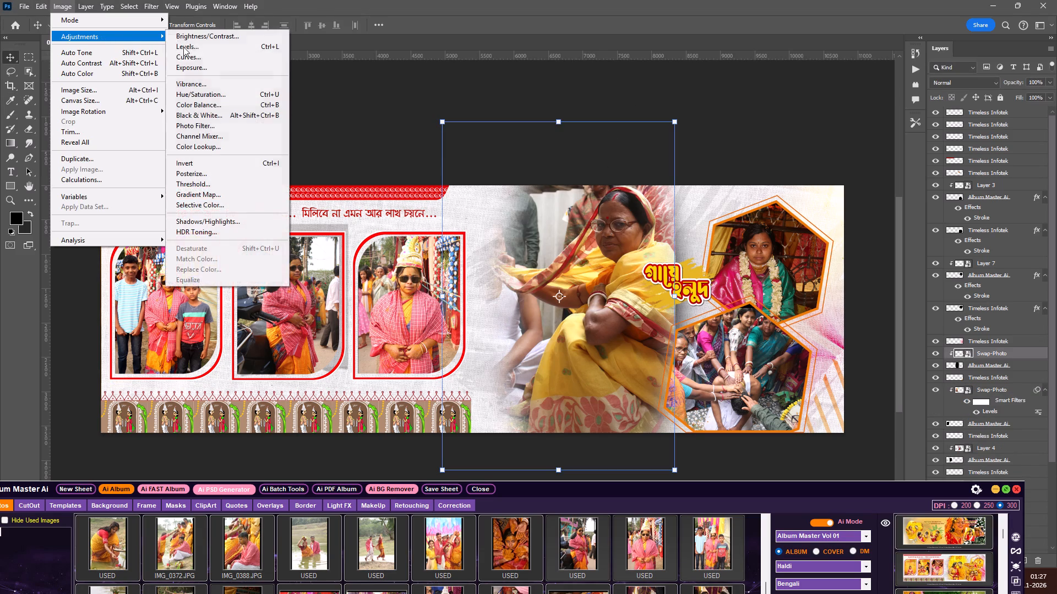
left_click(198, 57)
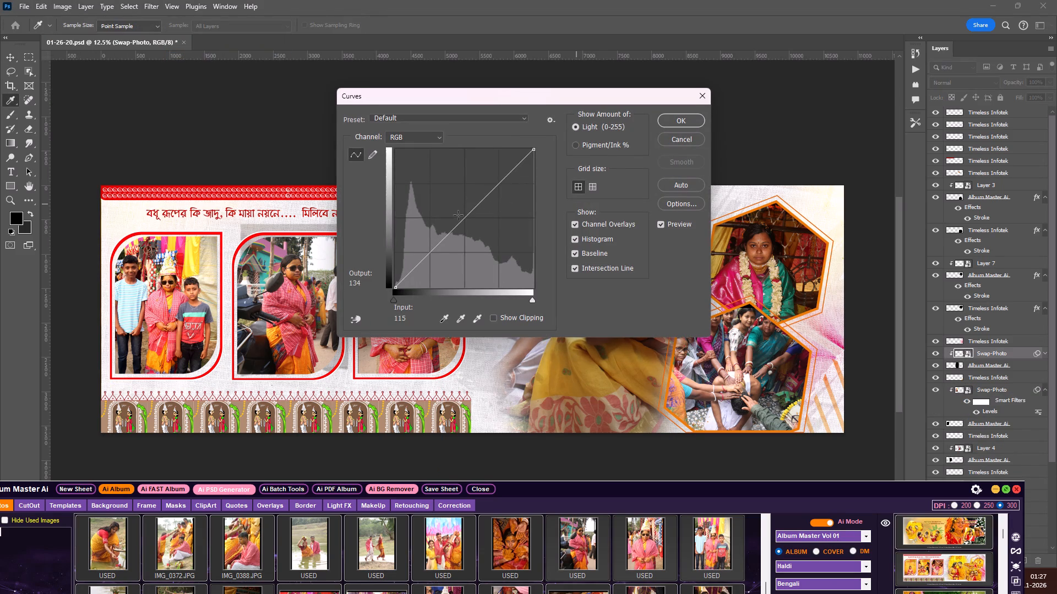
left_click(460, 218)
left_click(693, 119)
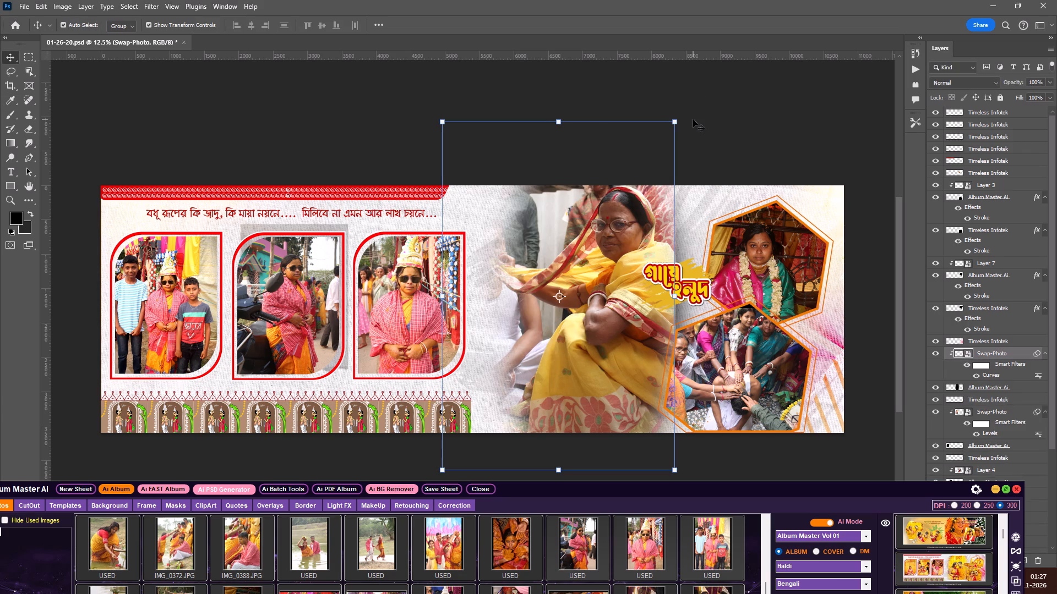
Smooth the skin in the large photo with the Imagenomic Portraiture filter using the Smoothing: Medium preset.
left_click(149, 8)
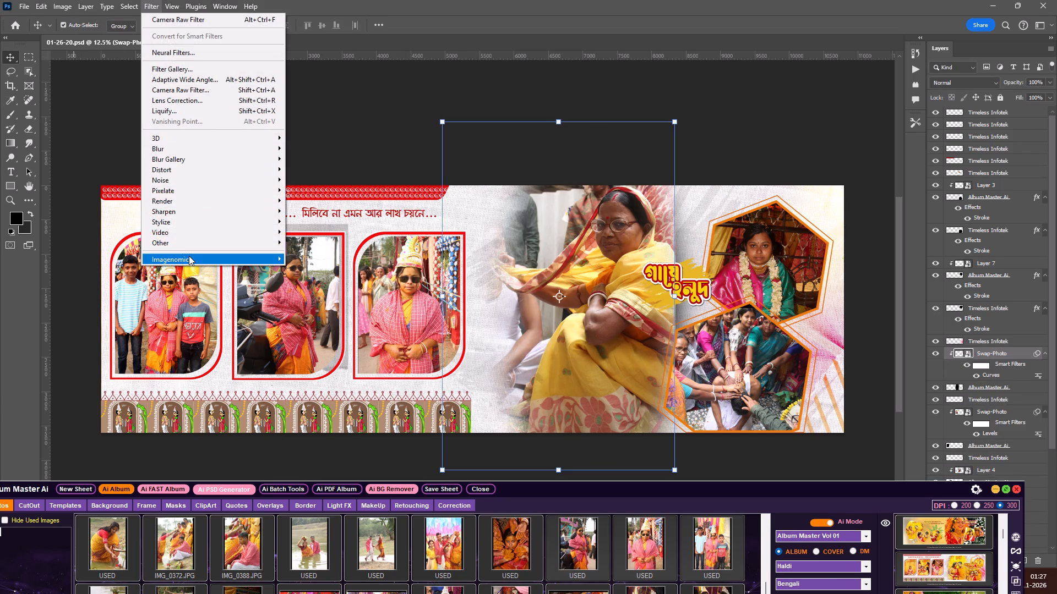
left_click(189, 256)
left_click(304, 260)
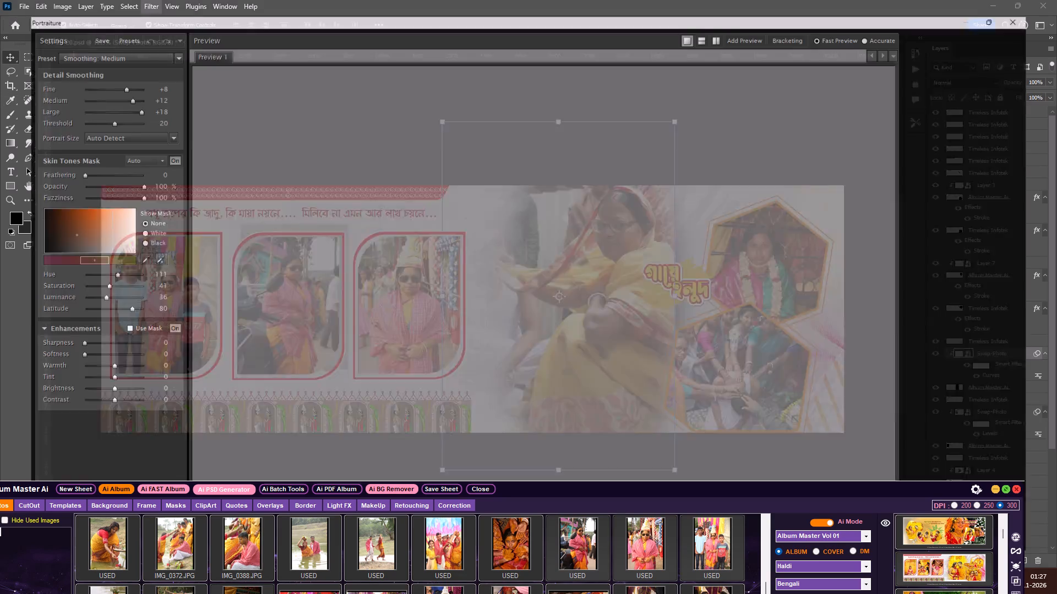
left_click(997, 50)
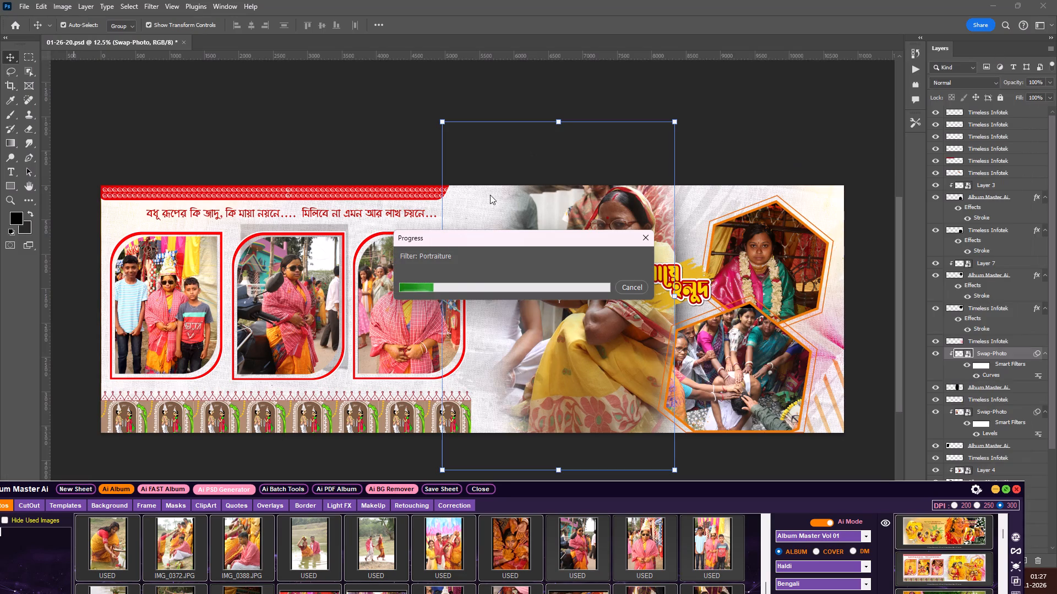
Brighten the portrait in the upper hexagon frame slightly with a midtone Curves lift.
left_click(789, 261)
left_click(52, 1)
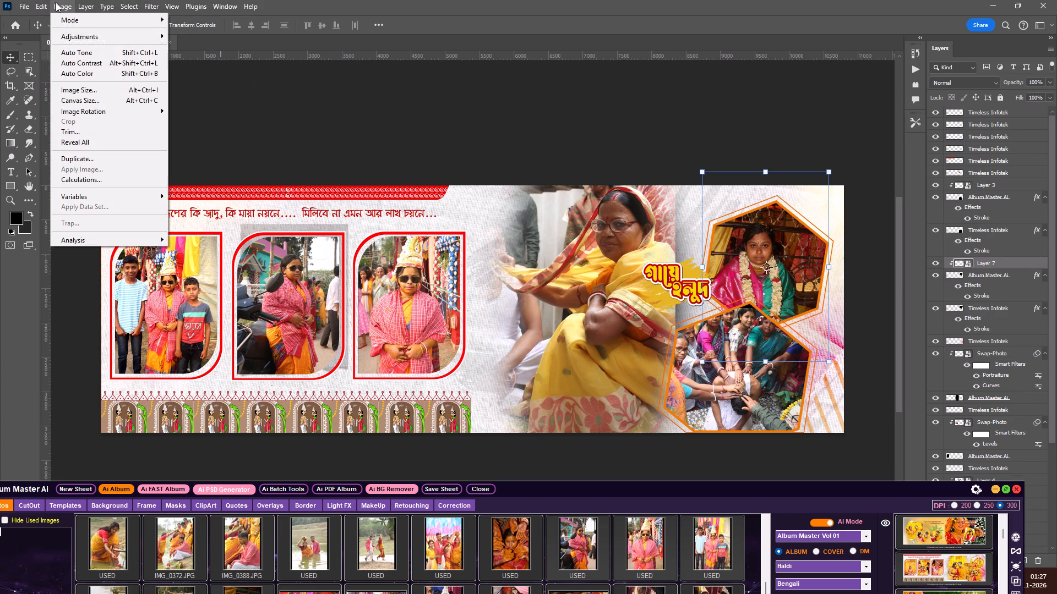
left_click(102, 35)
left_click(206, 57)
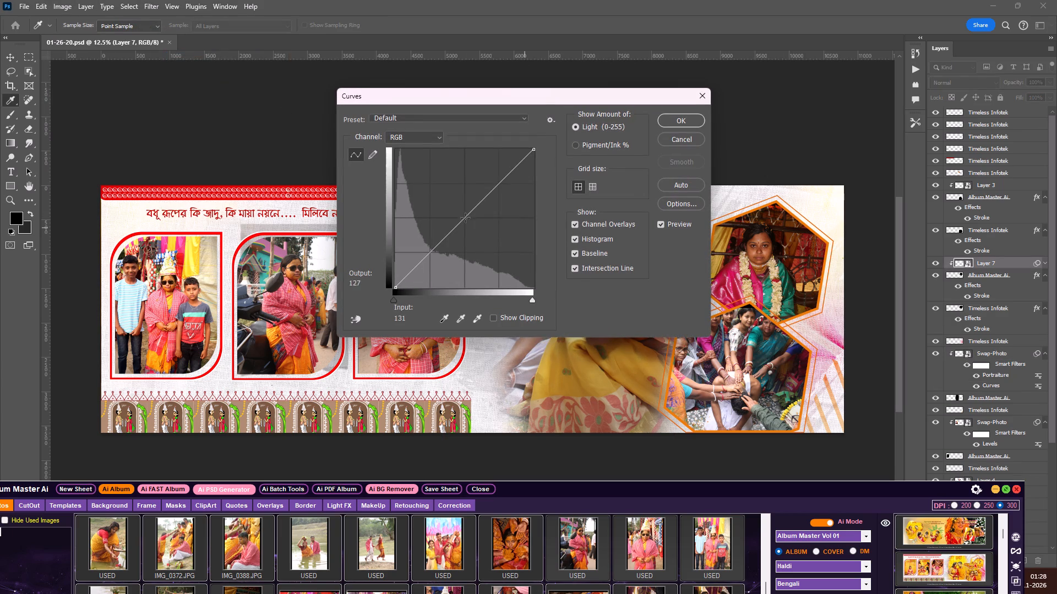
left_click(462, 216)
left_click(668, 114)
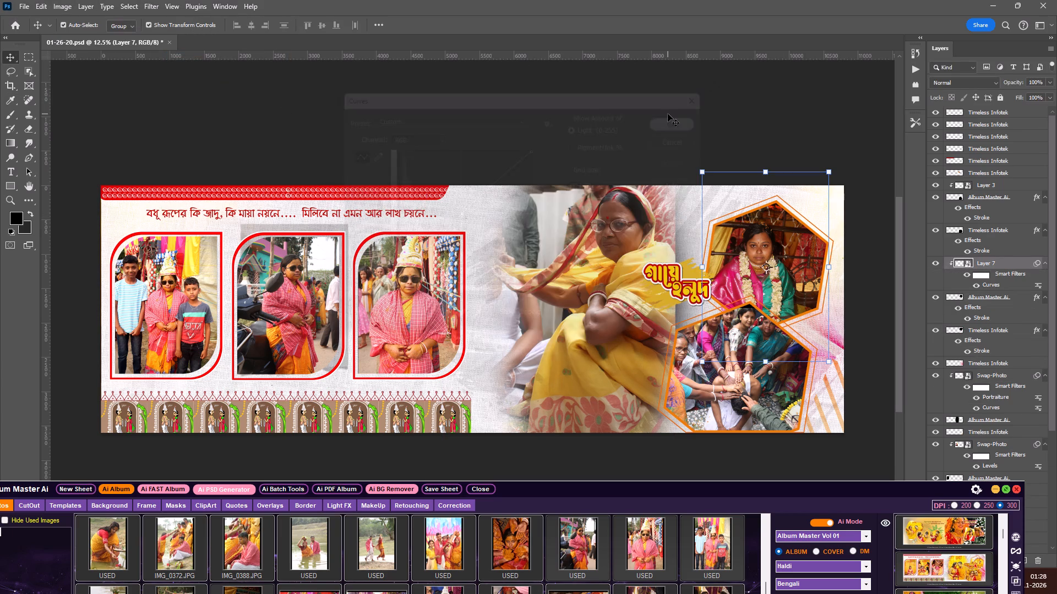
Deepen the blacks of the large photo with Selective Color, setting Black to +6% for the Blacks range.
left_click(609, 238)
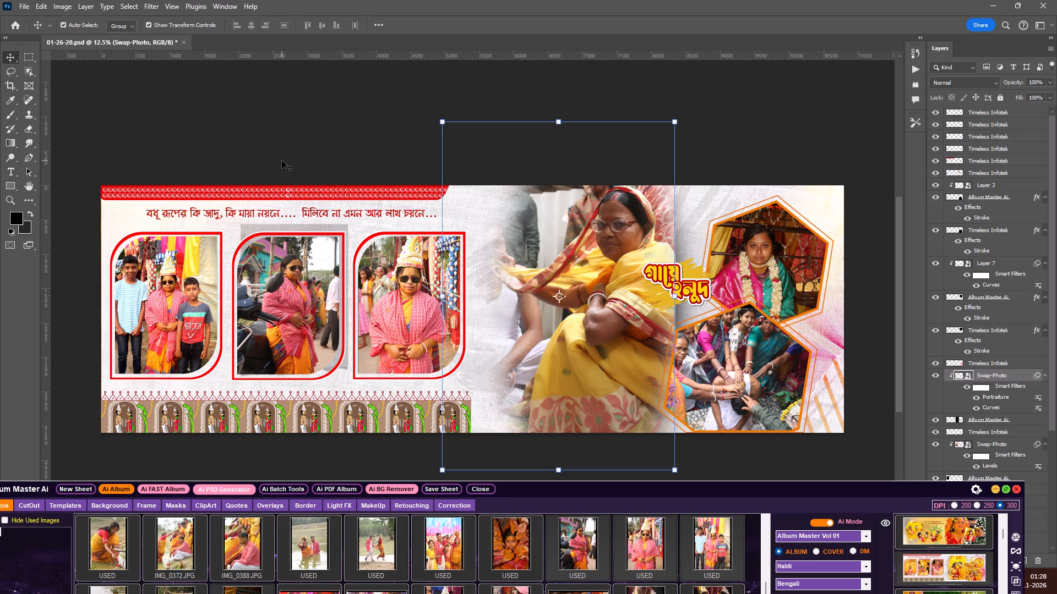
left_click(58, 10)
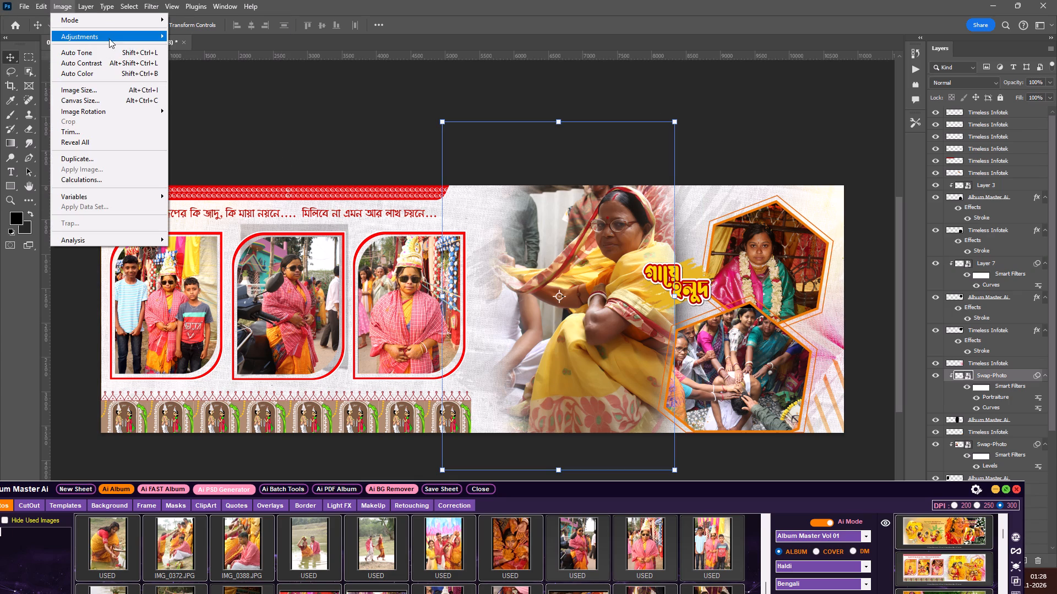
left_click(109, 38)
left_click(243, 208)
left_click(506, 154)
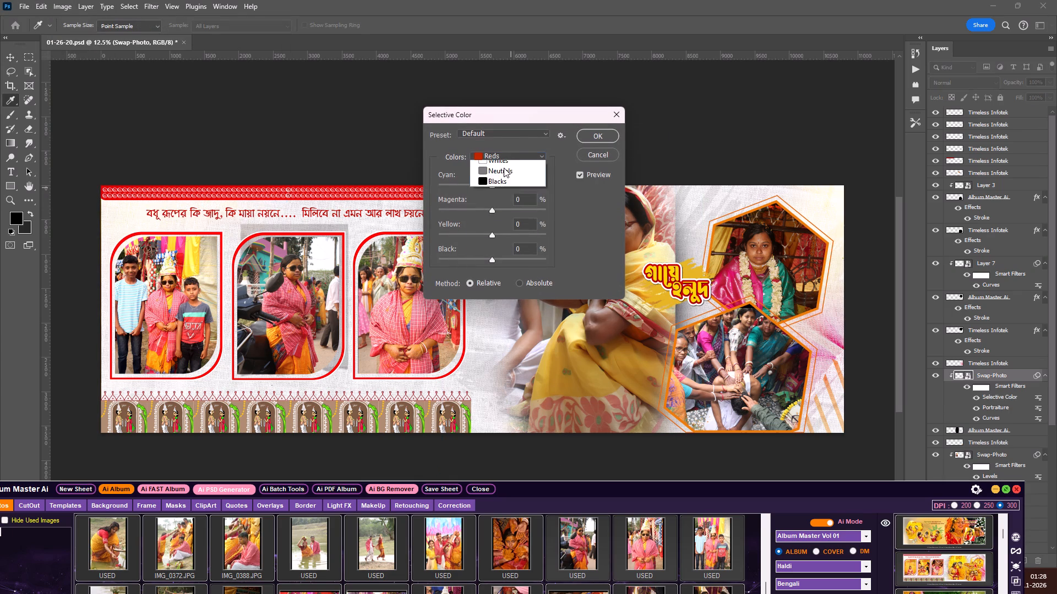
left_click(499, 249)
left_click(496, 258)
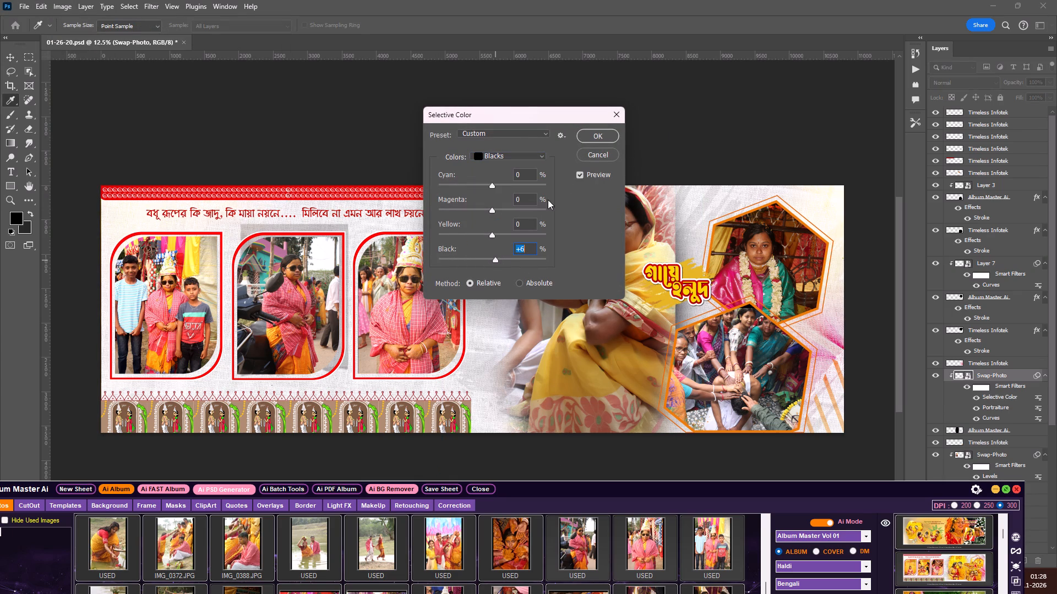
left_click(595, 125)
left_click(591, 135)
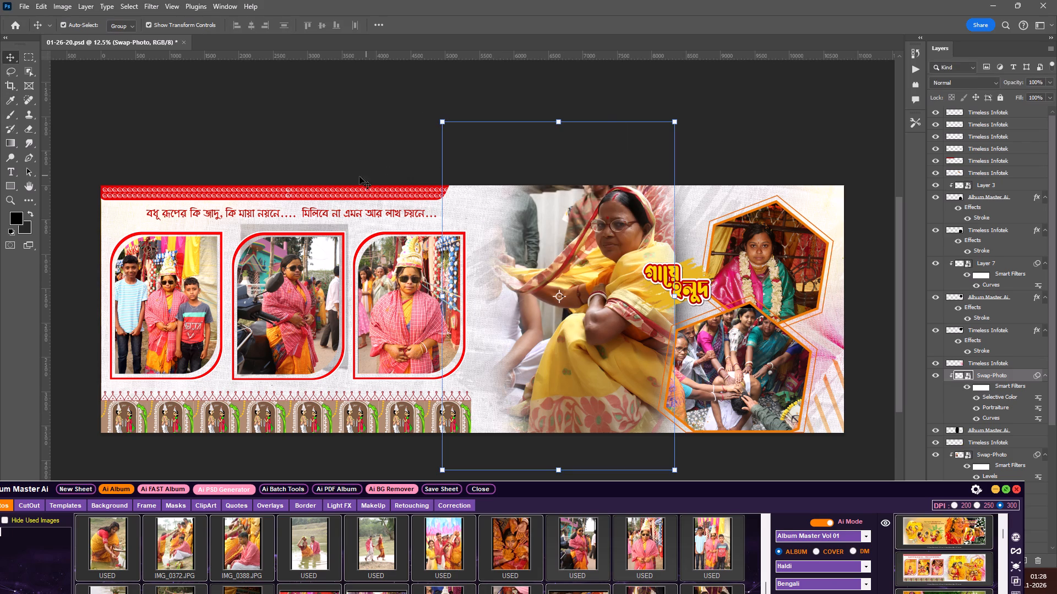
Smooth the skin in the framed photo of the crowned woman standing alone with Imagenomic Portraiture, using the Smoothing: Medium preset.
left_click(387, 255)
left_click(155, 3)
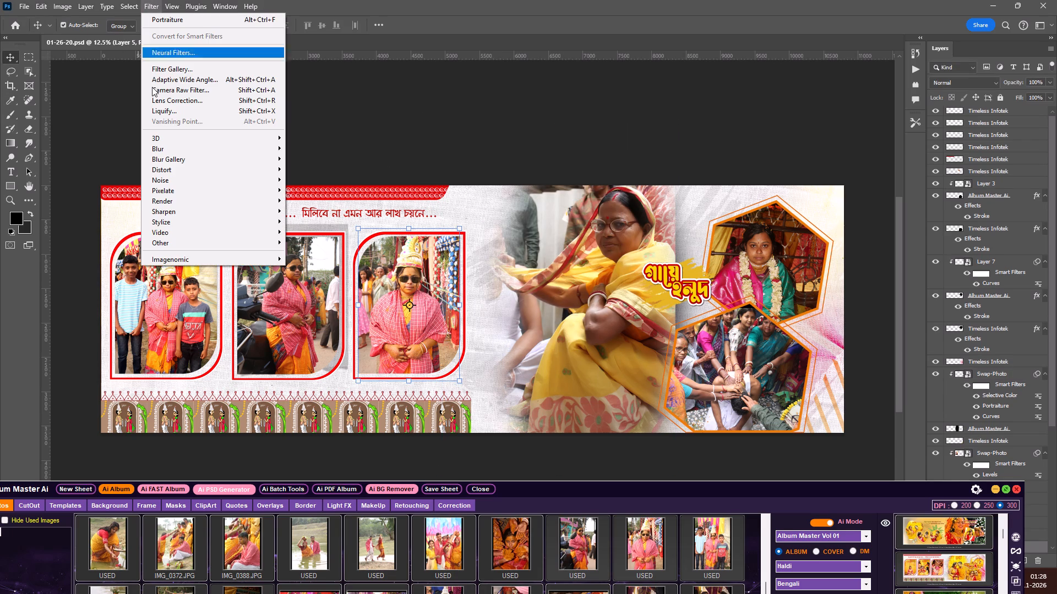
left_click(192, 263)
left_click(279, 262)
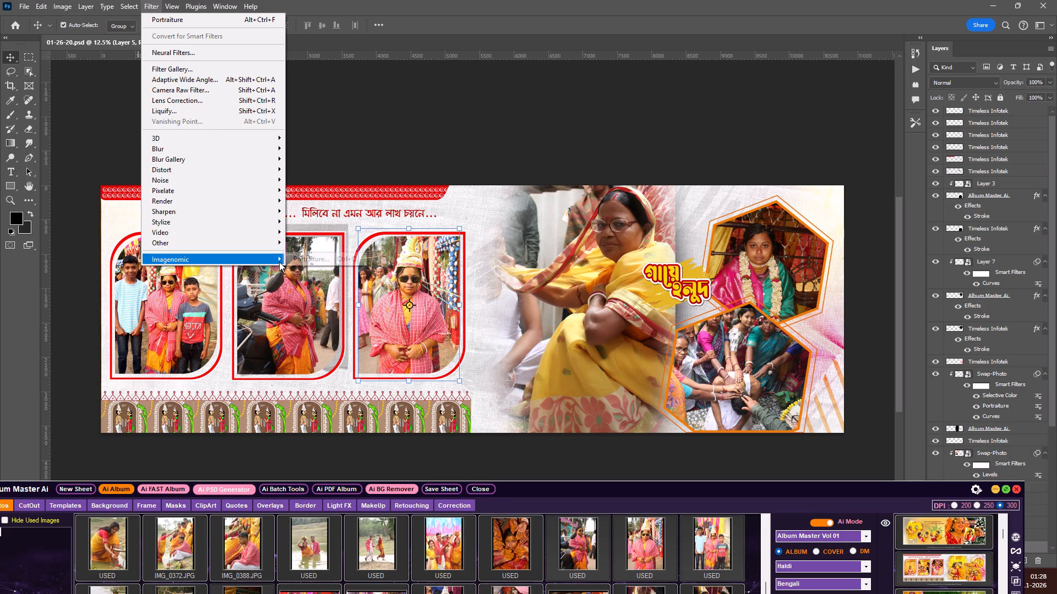
left_click(315, 261)
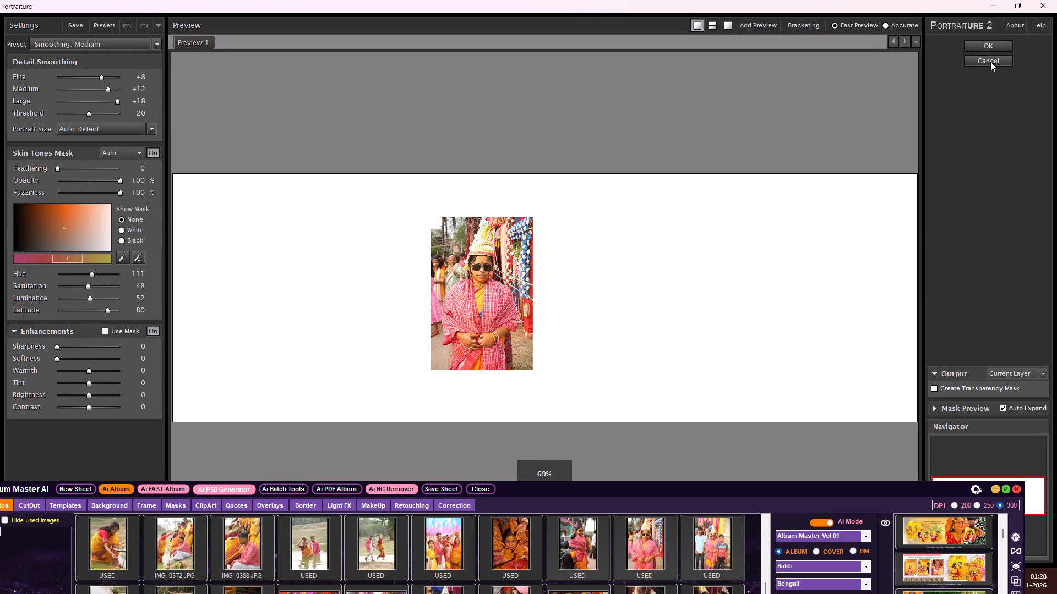
left_click(988, 49)
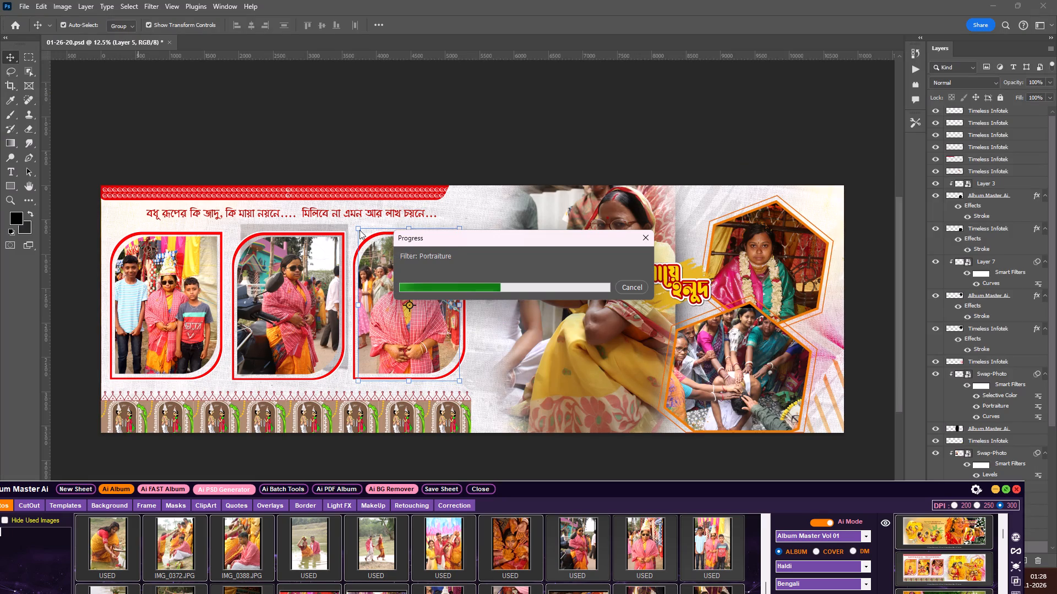
Deepen the blacks of the same crowned-woman photo with Selective Color, setting Black to +15% for the Blacks range.
left_click(63, 9)
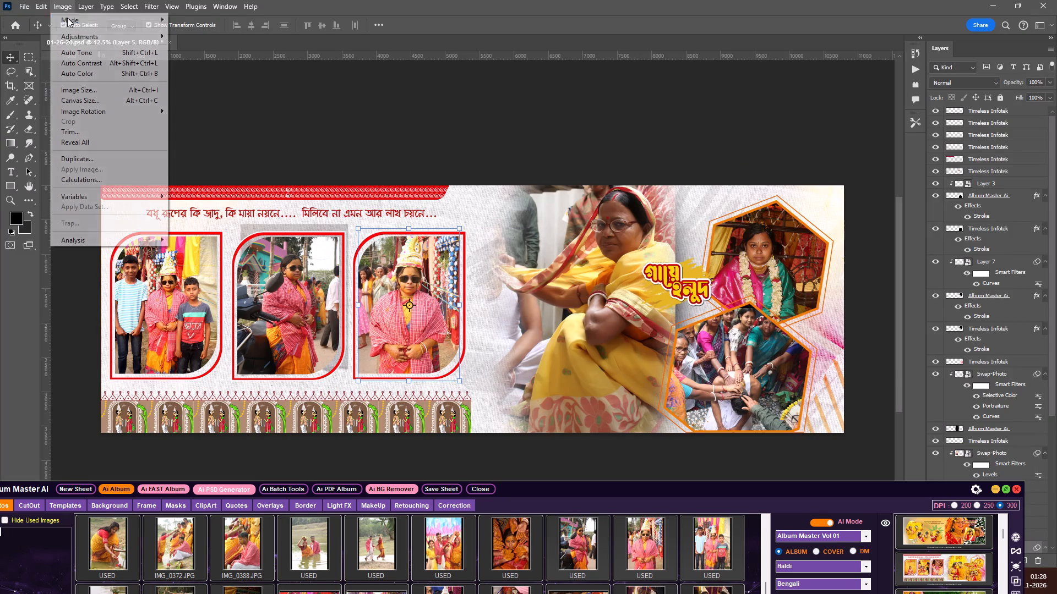
left_click(83, 36)
left_click(207, 208)
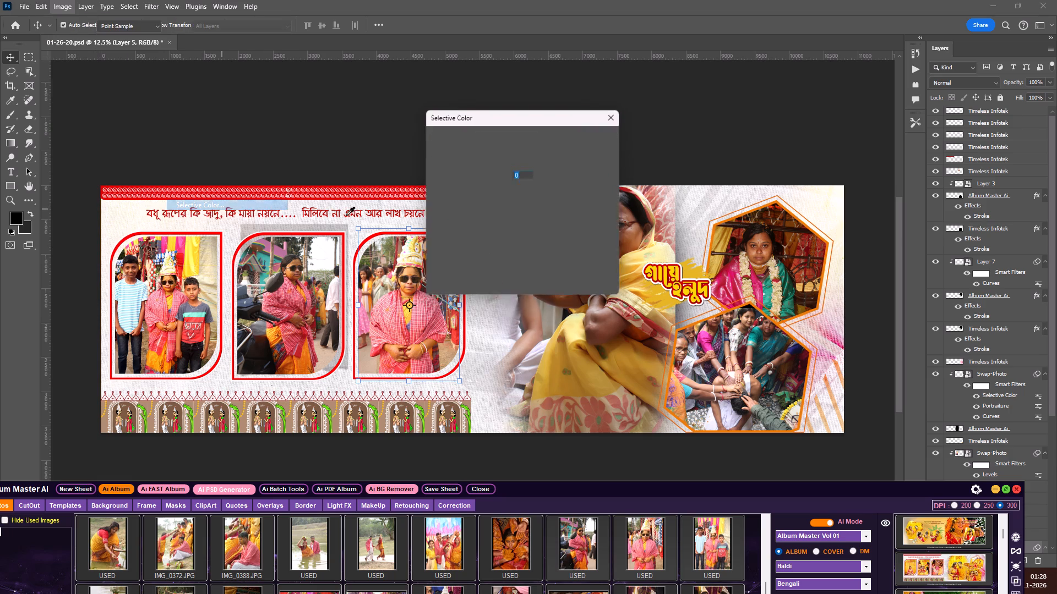
left_click(505, 158)
left_click(503, 246)
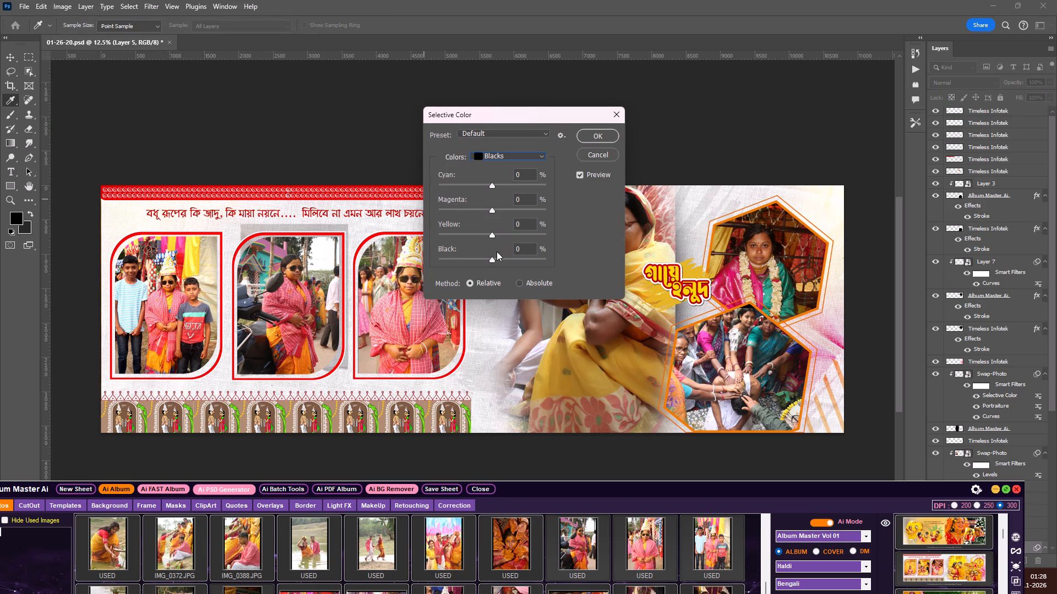
left_click_drag(491, 260, 496, 272)
left_click_drag(496, 272, 500, 274)
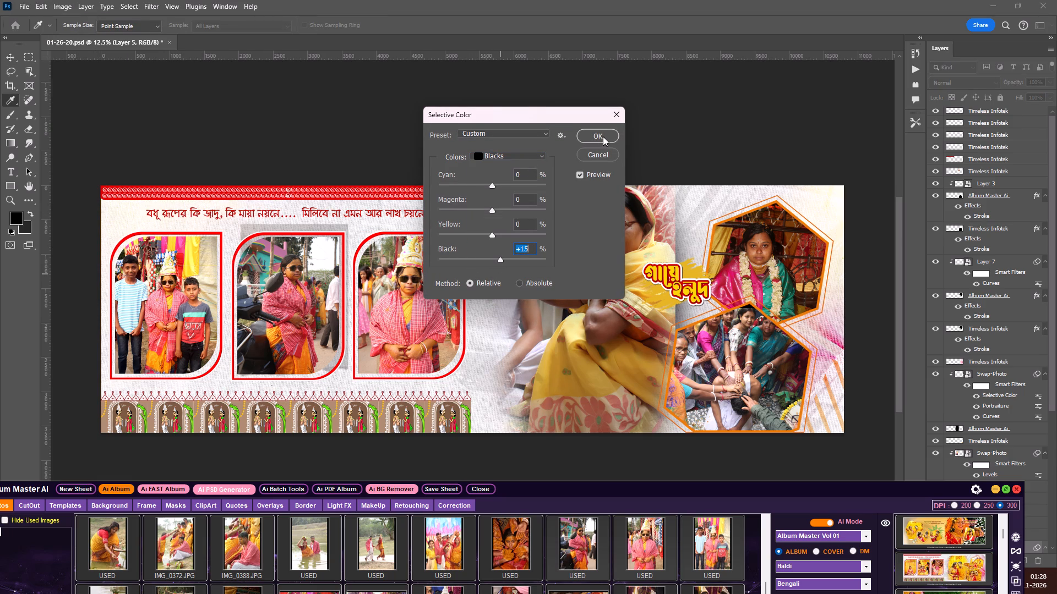
left_click(603, 136)
Cool the crowned-woman photo with the Camera Raw Filter by setting Temperature to -12.
left_click(152, 7)
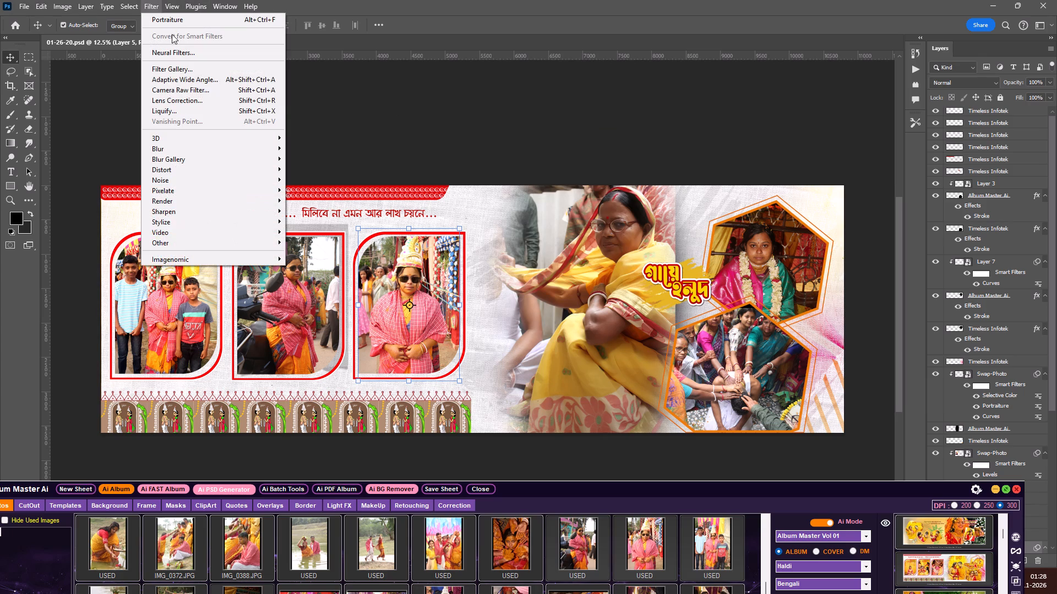
left_click(185, 92)
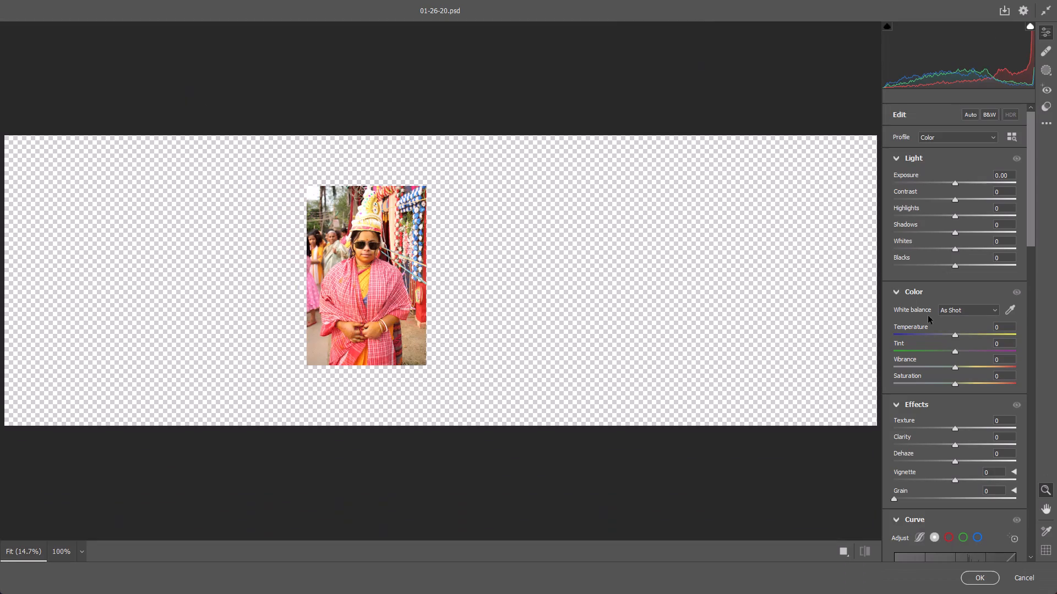
left_click(947, 334)
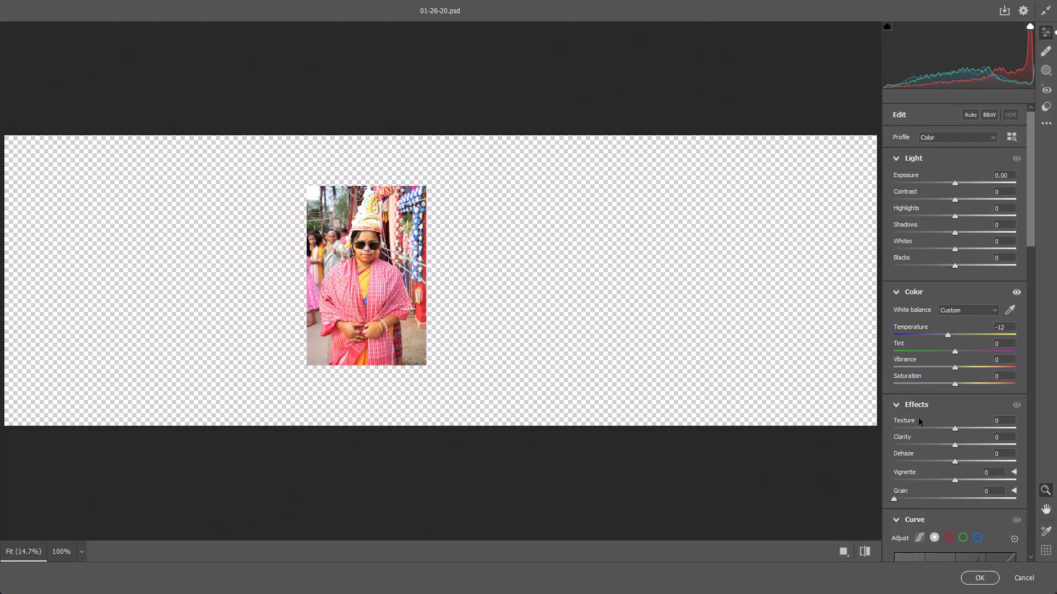
left_click(974, 576)
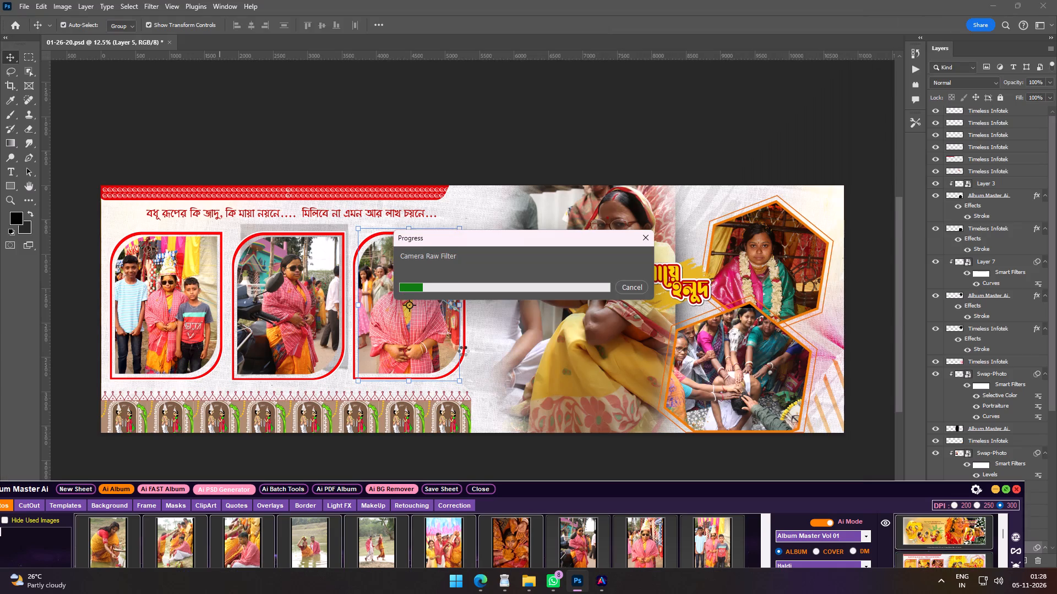
Adjust the middle framed photo of the woman beside the motorbike with the Camera Raw Filter, setting Temperature to -11 and Texture to -2.
left_click(298, 311)
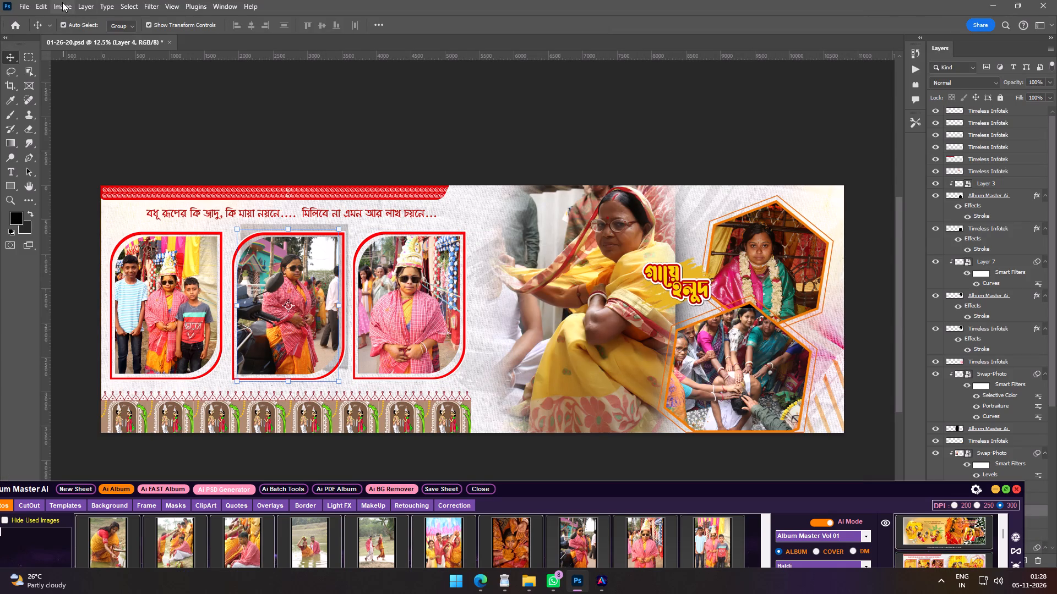
left_click(62, 2)
left_click(87, 38)
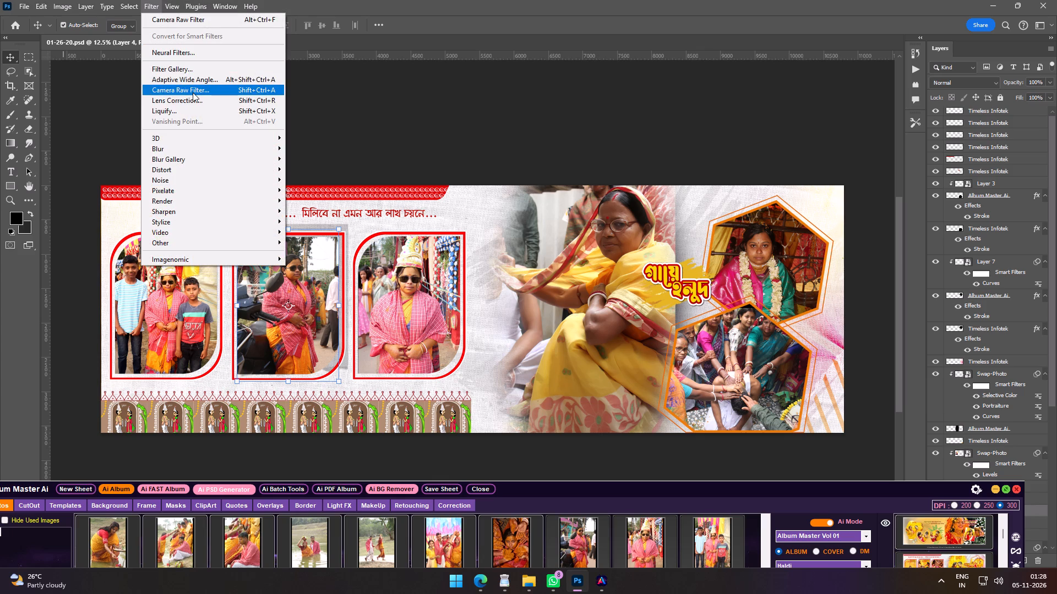
left_click(193, 92)
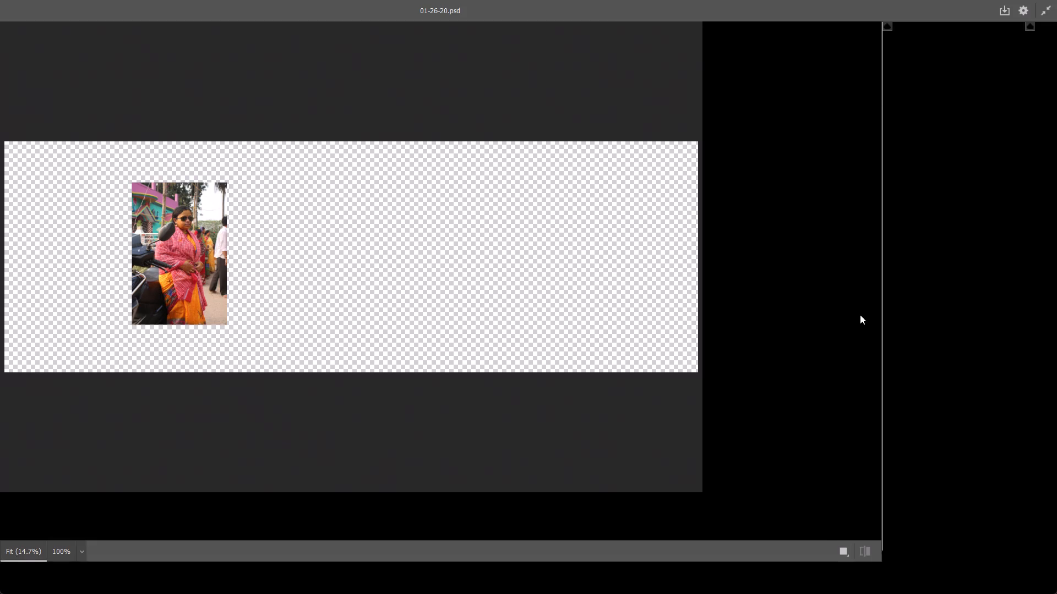
left_click(948, 334)
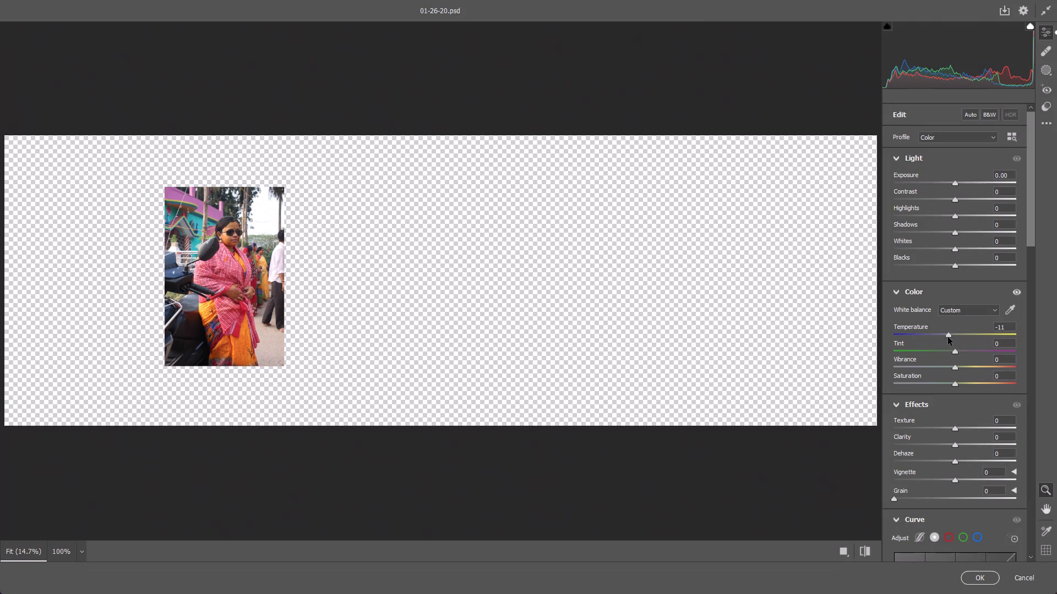
left_click(952, 430)
left_click(955, 431)
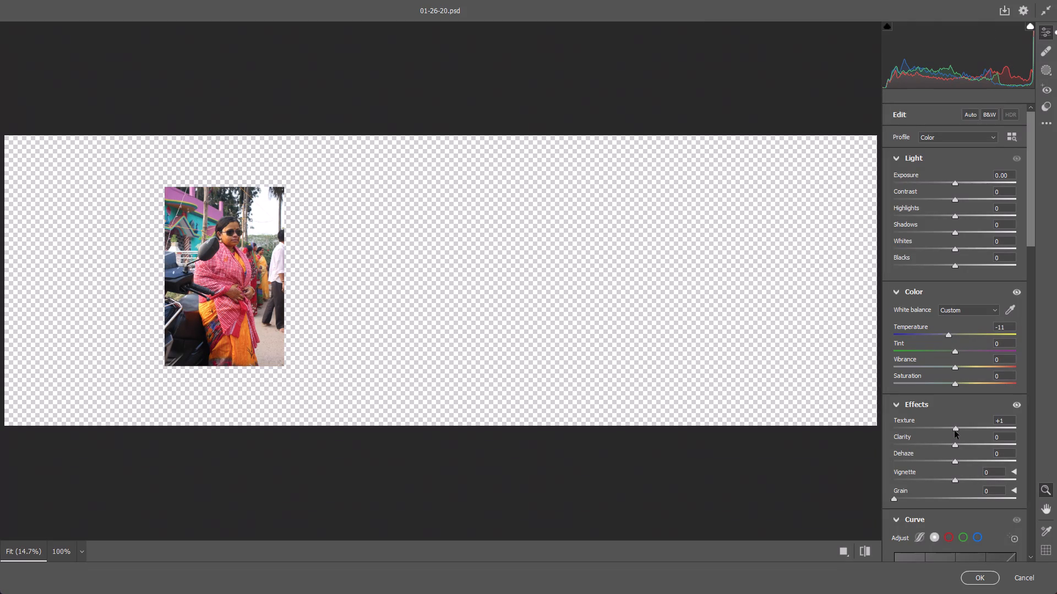
left_click(955, 428)
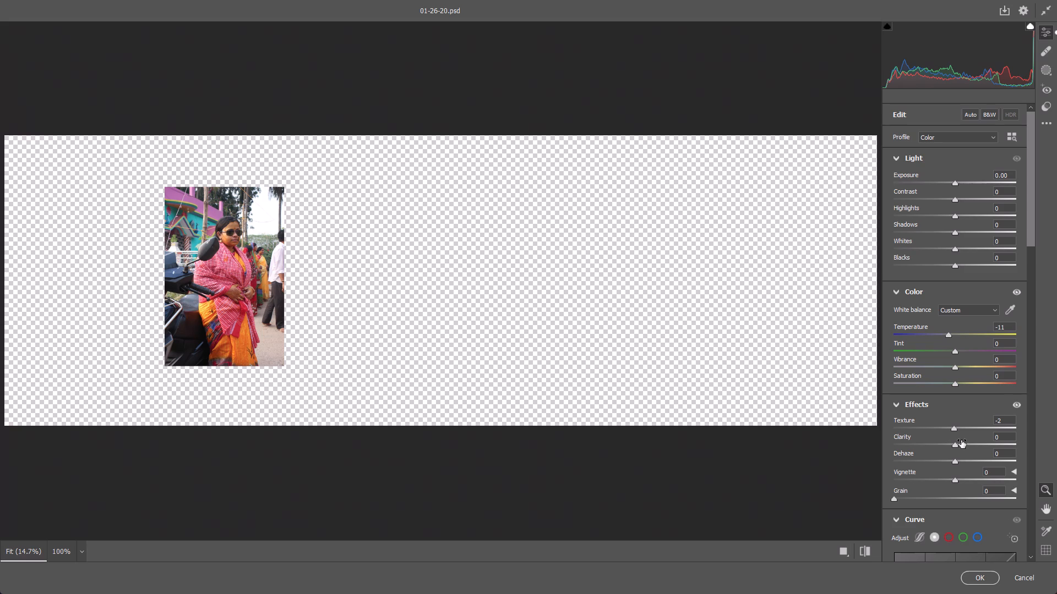
left_click(970, 578)
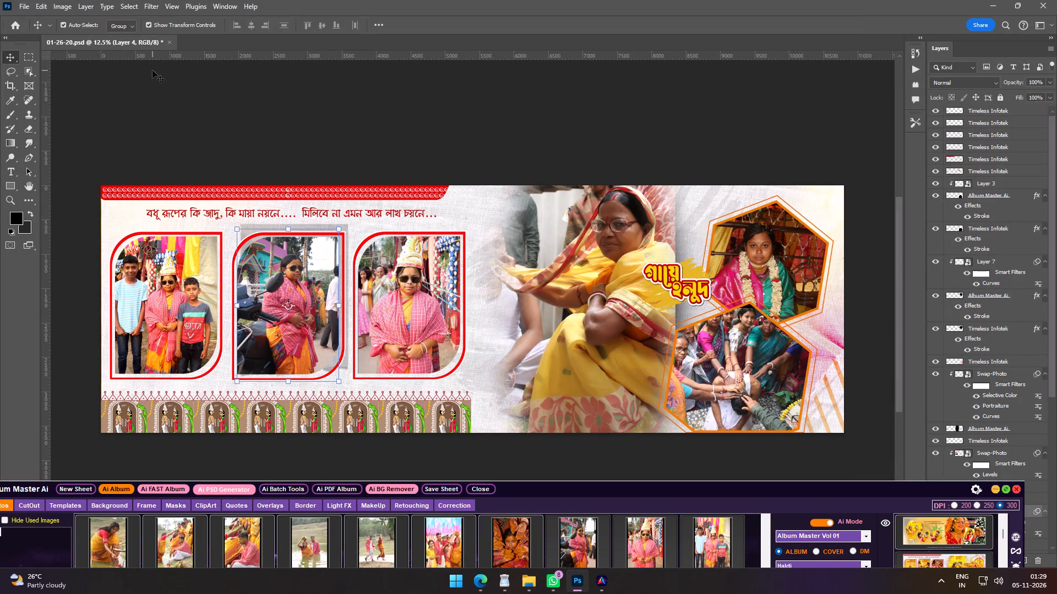
Deepen the blacks of the middle framed photo with Selective Color, setting Black to +12% for the Blacks range.
left_click(67, 9)
left_click(93, 38)
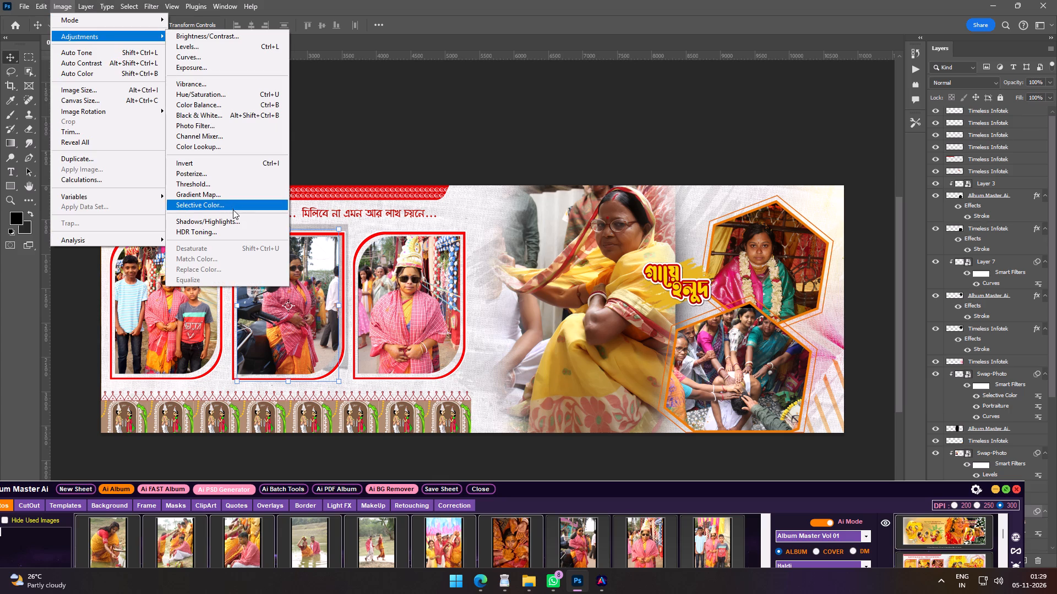
left_click(230, 206)
left_click(503, 156)
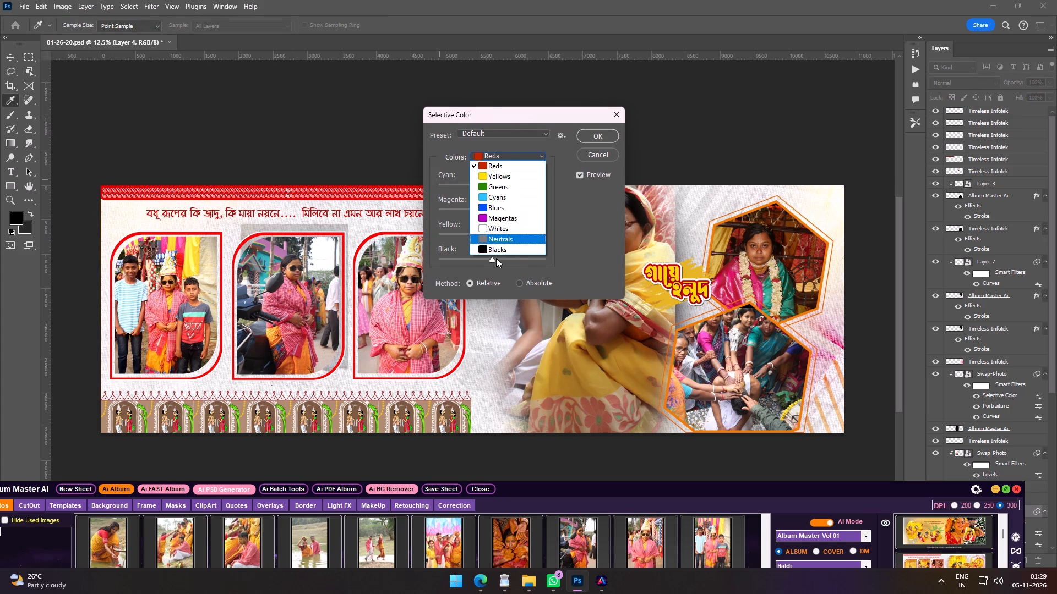
left_click(494, 250)
left_click_drag(493, 258, 499, 260)
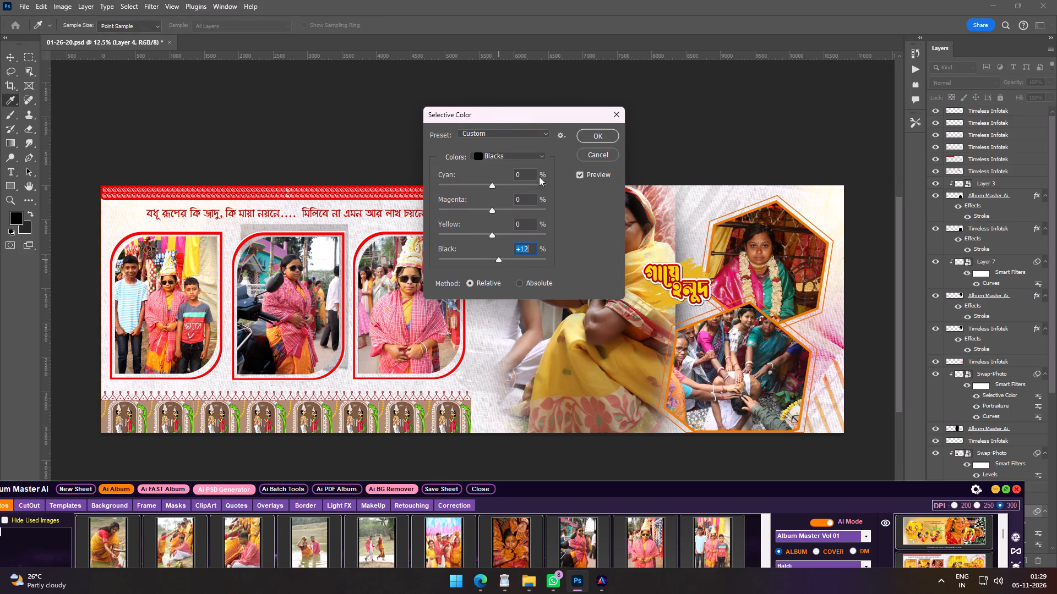
left_click(587, 137)
Cool the framed photo of the woman with two boys using the Camera Raw Filter, setting Temperature to -10.
left_click(195, 256)
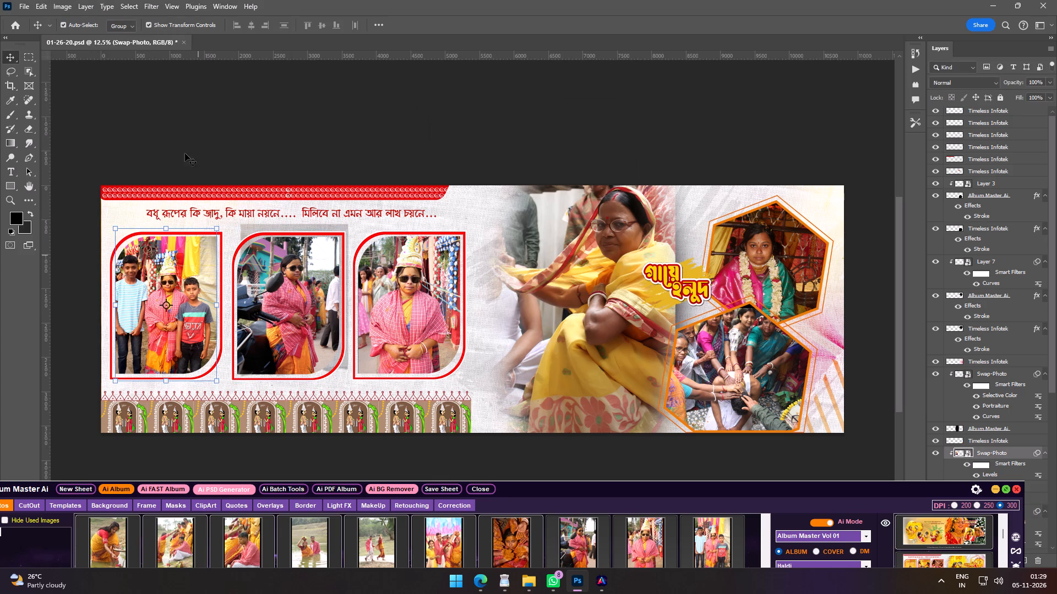
left_click(153, 8)
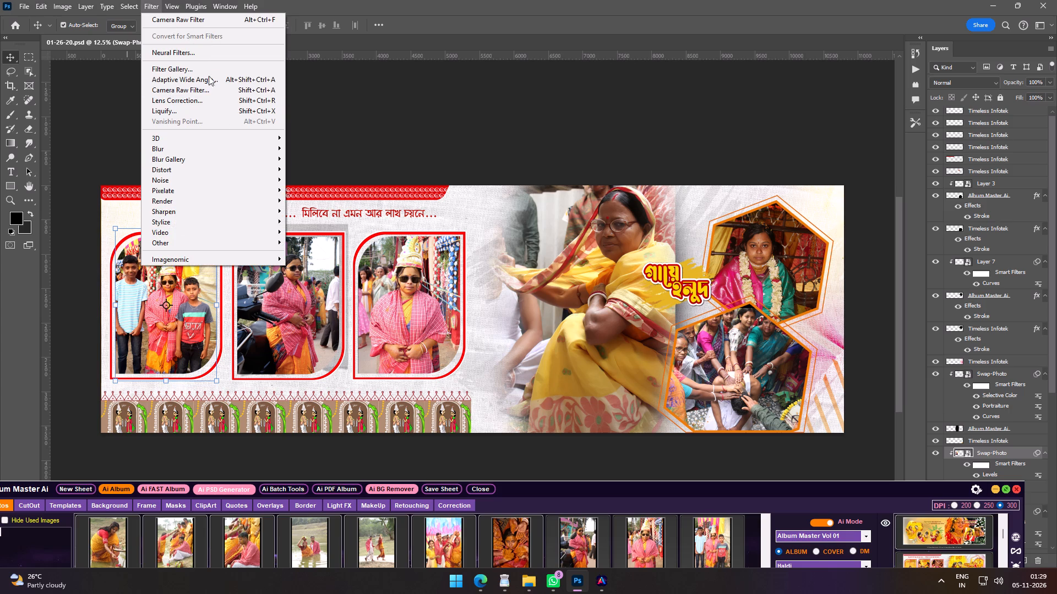
left_click(208, 91)
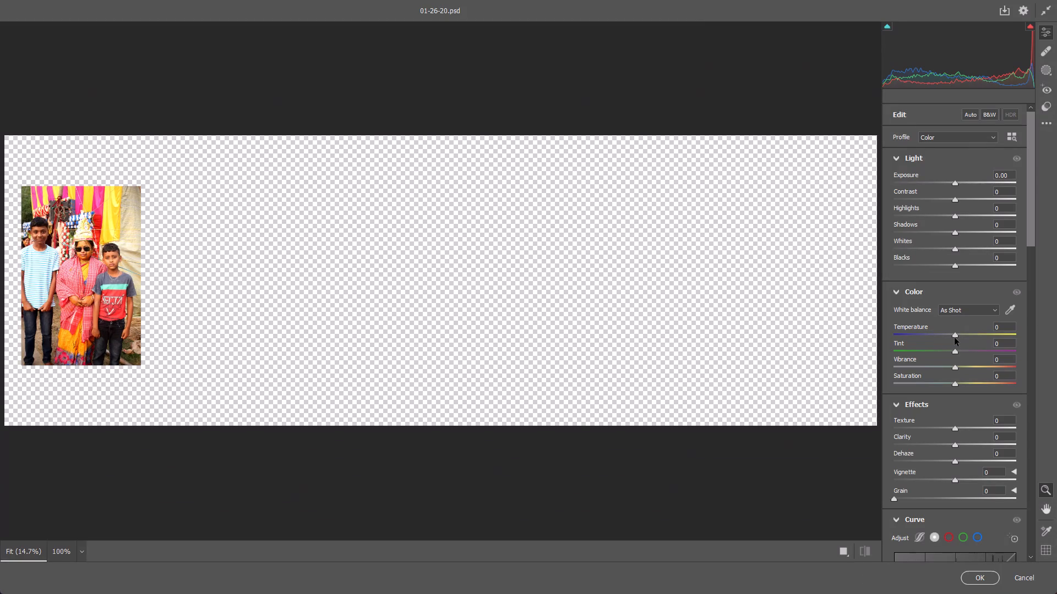
left_click_drag(955, 334, 949, 332)
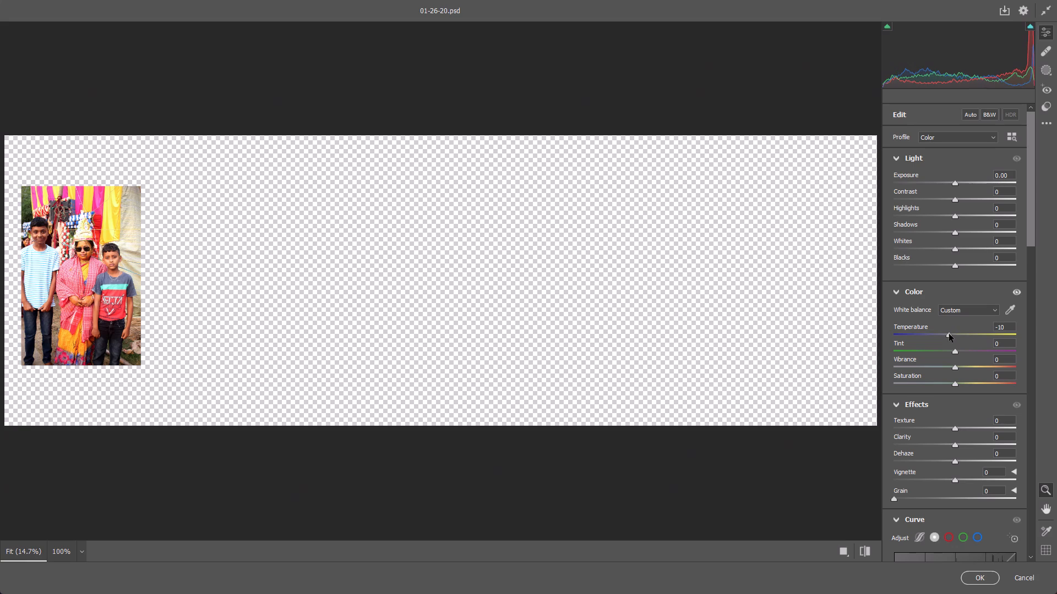
left_click(971, 582)
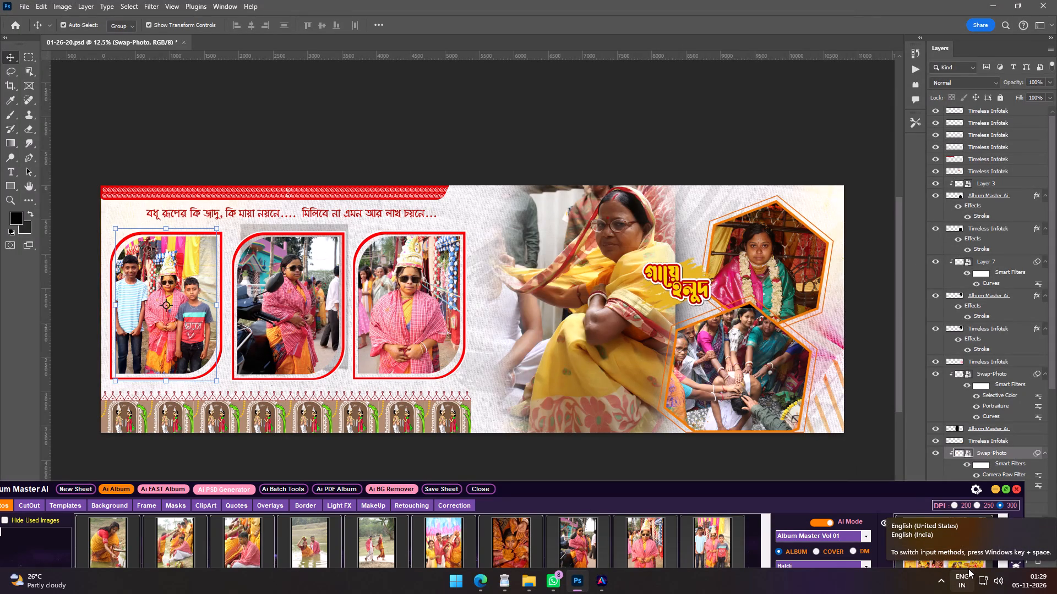
Save the finished sheet as both JPG and PSD with Album Master Ai, closing it after the save.
left_click(427, 300)
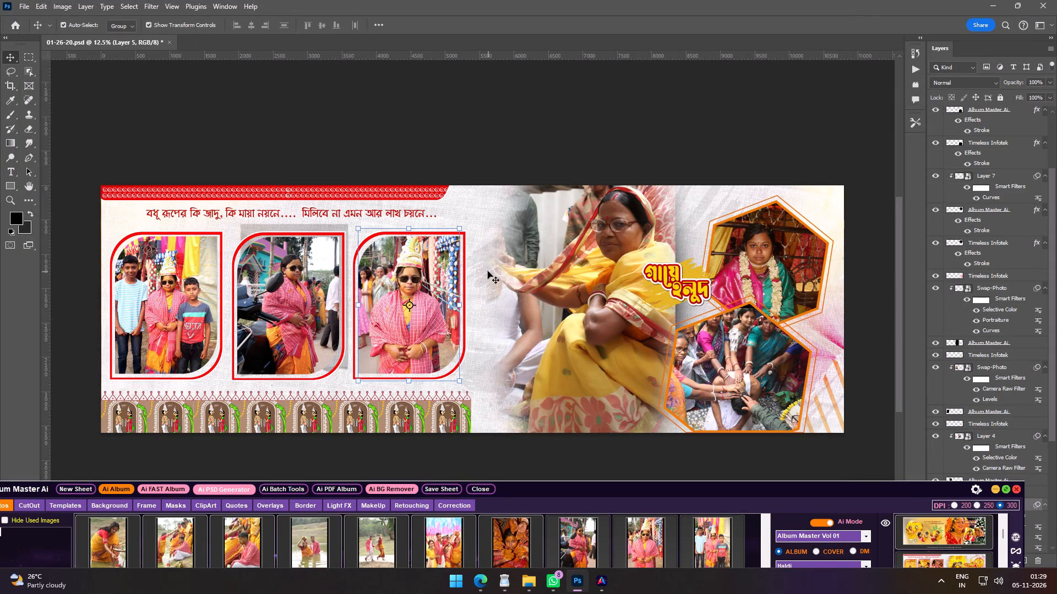
left_click(448, 489)
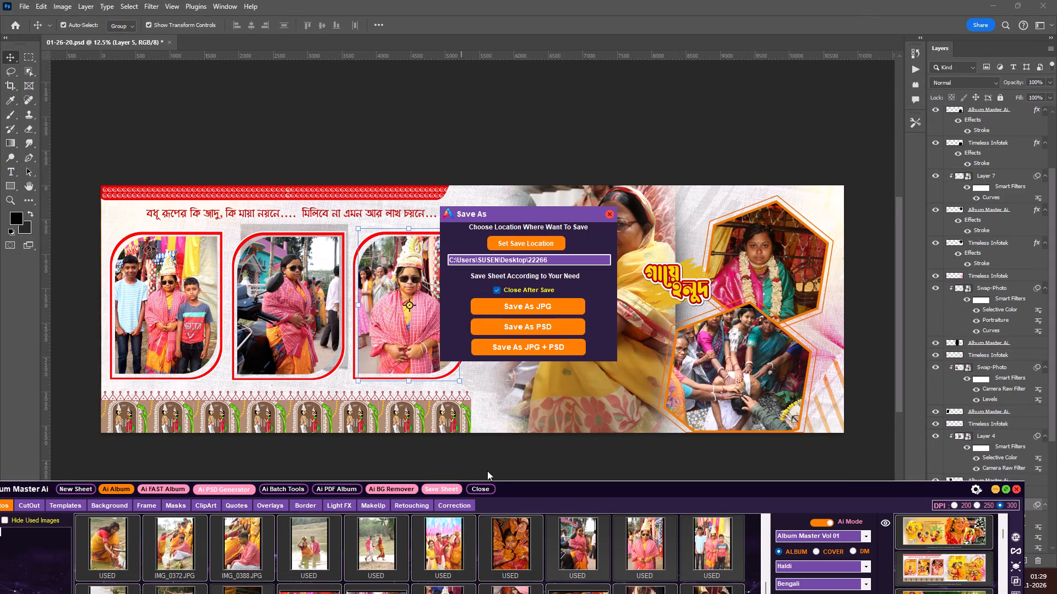
left_click(518, 345)
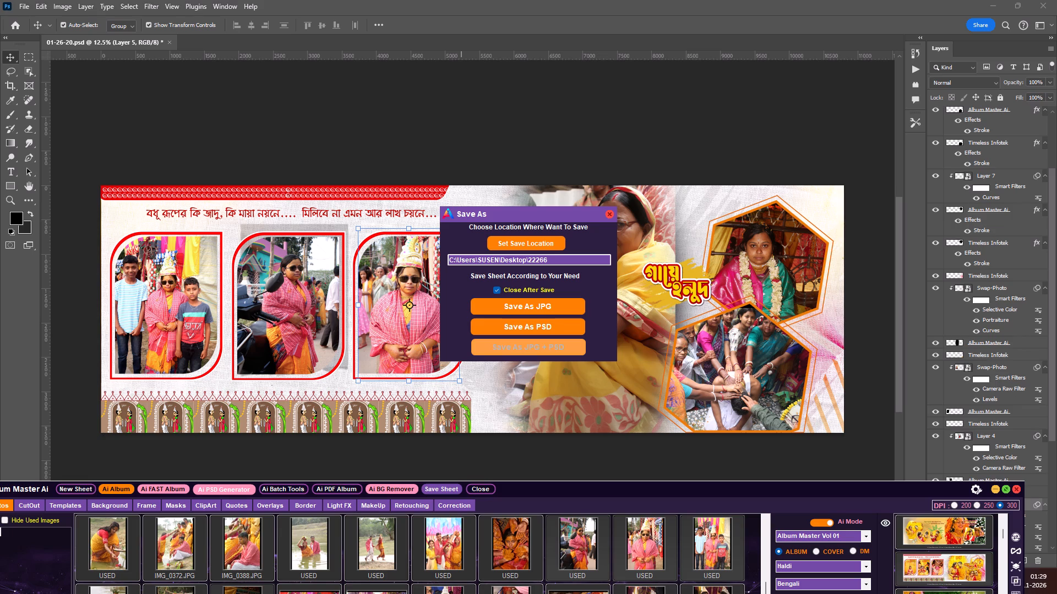
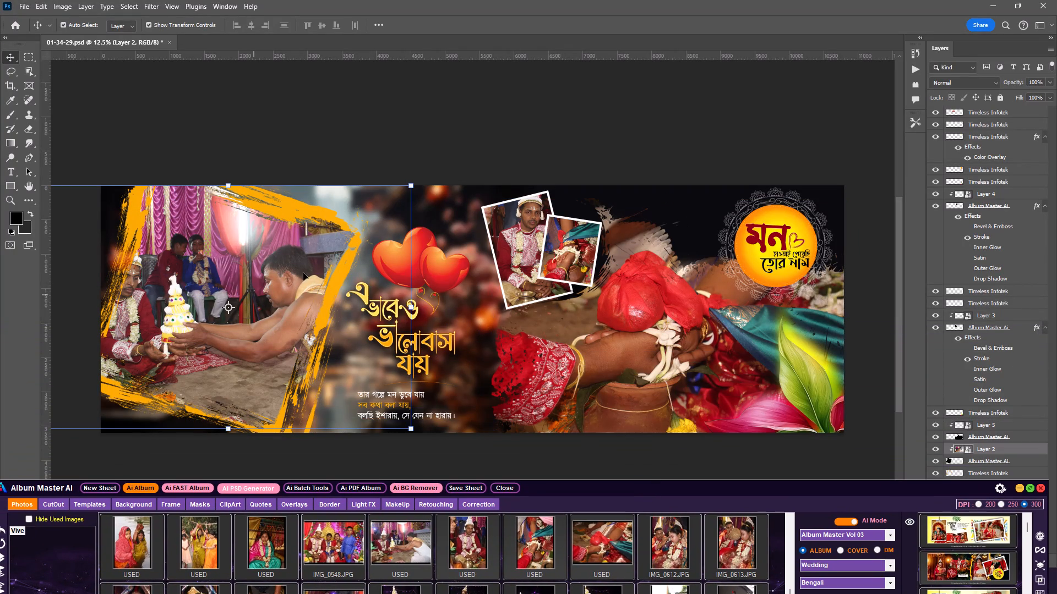
left_click_drag(242, 174, 279, 191)
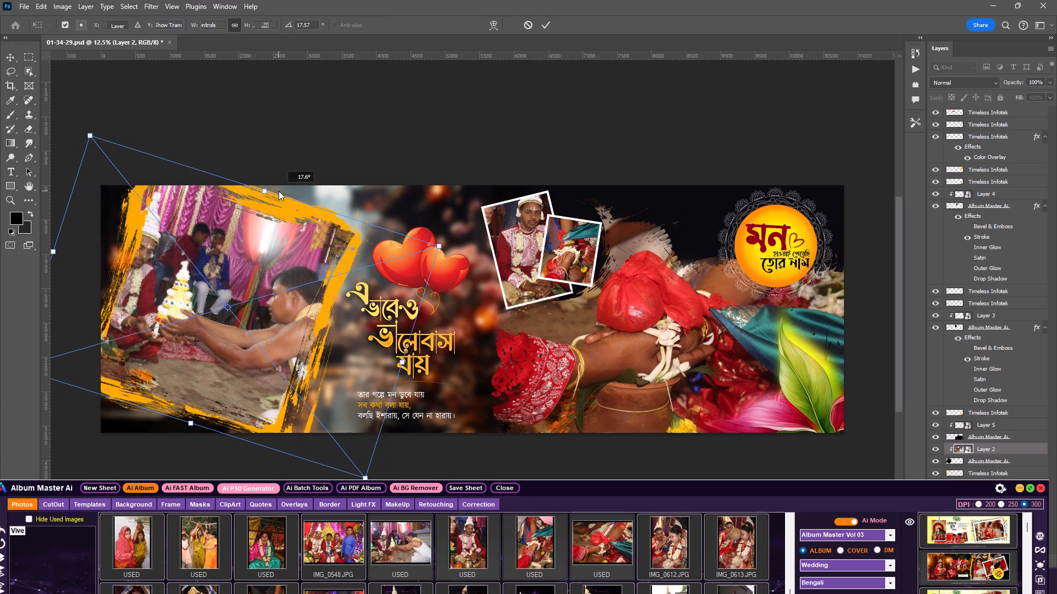
left_click_drag(279, 191, 276, 185)
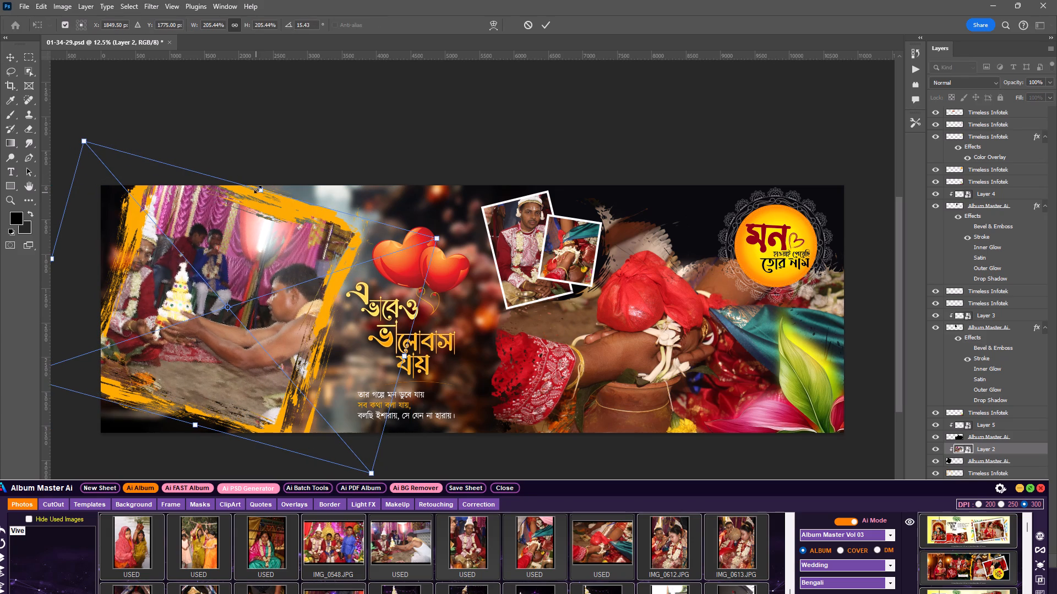
left_click_drag(260, 189, 258, 204)
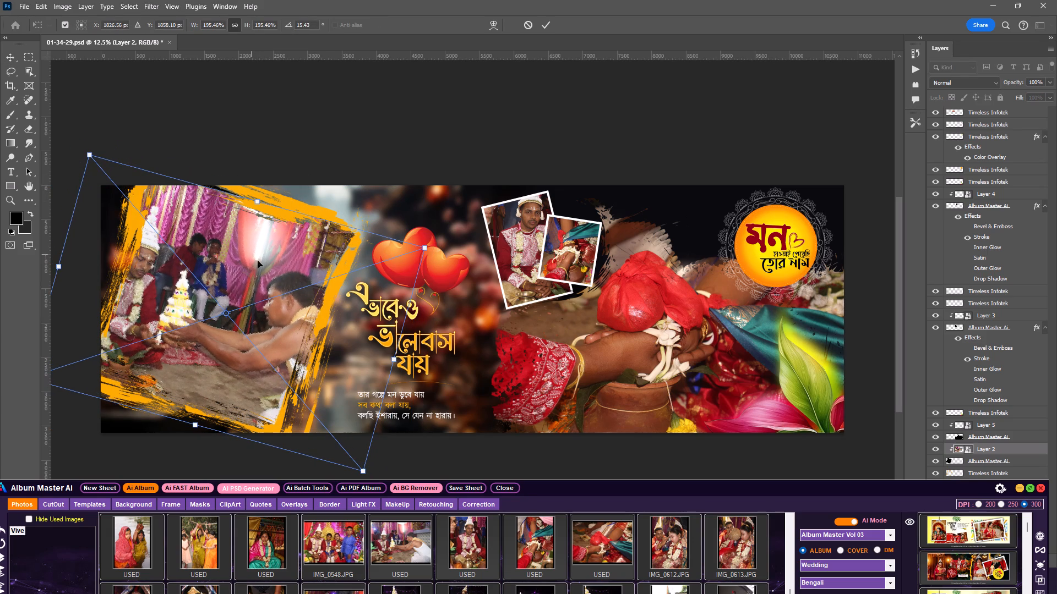
left_click_drag(198, 425, 204, 414)
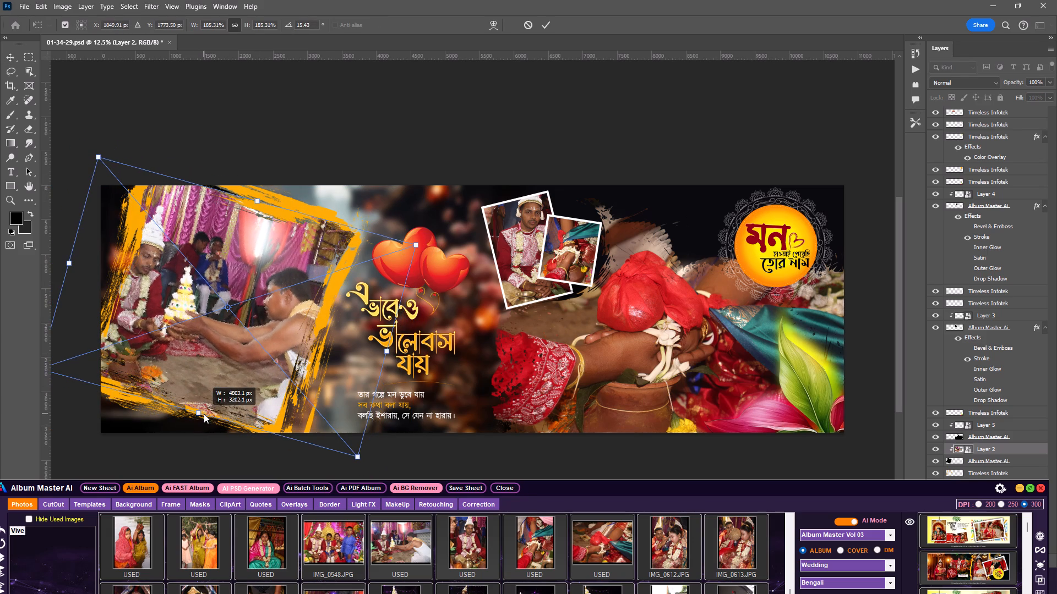
left_click_drag(204, 414, 204, 413)
left_click_drag(225, 340, 234, 344)
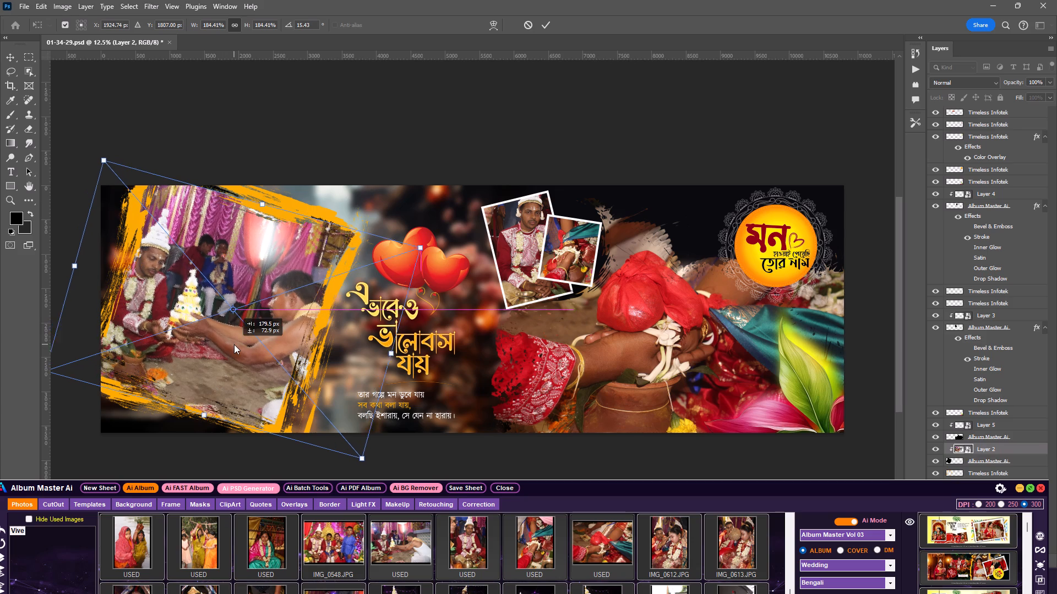
left_click_drag(234, 344, 240, 345)
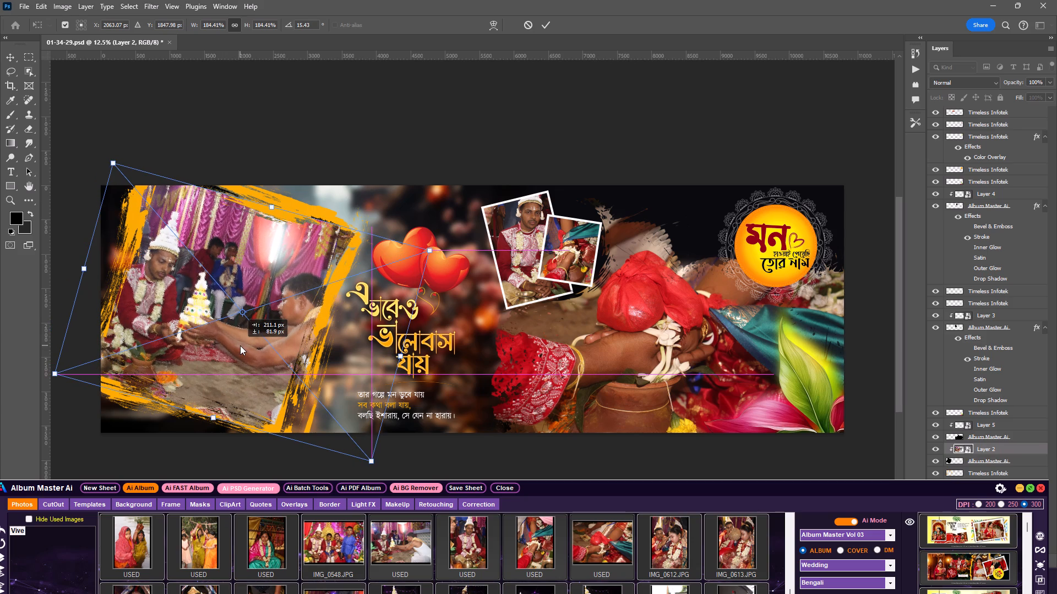
left_click_drag(240, 345, 241, 346)
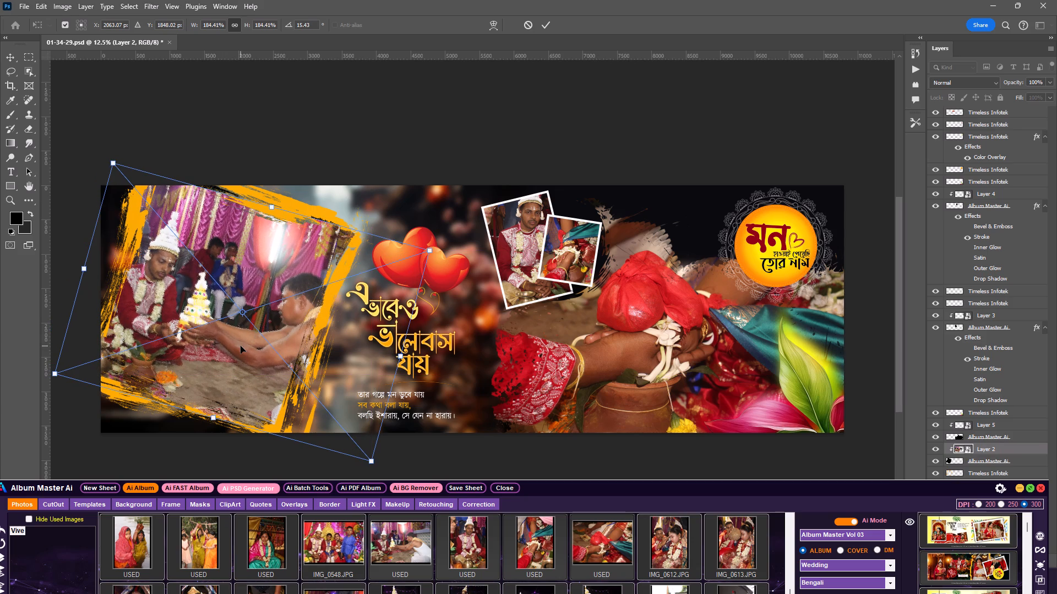
key("Return")
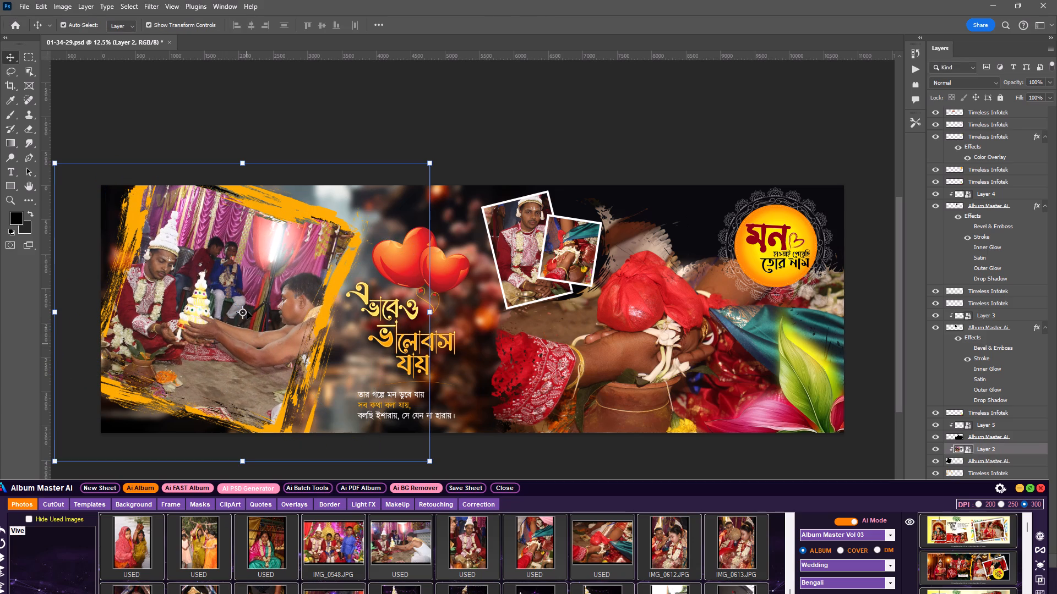
Apply Selective Color to the orange-framed ritual photo, setting Black to +24% for the Blacks range.
left_click(59, 8)
left_click(89, 36)
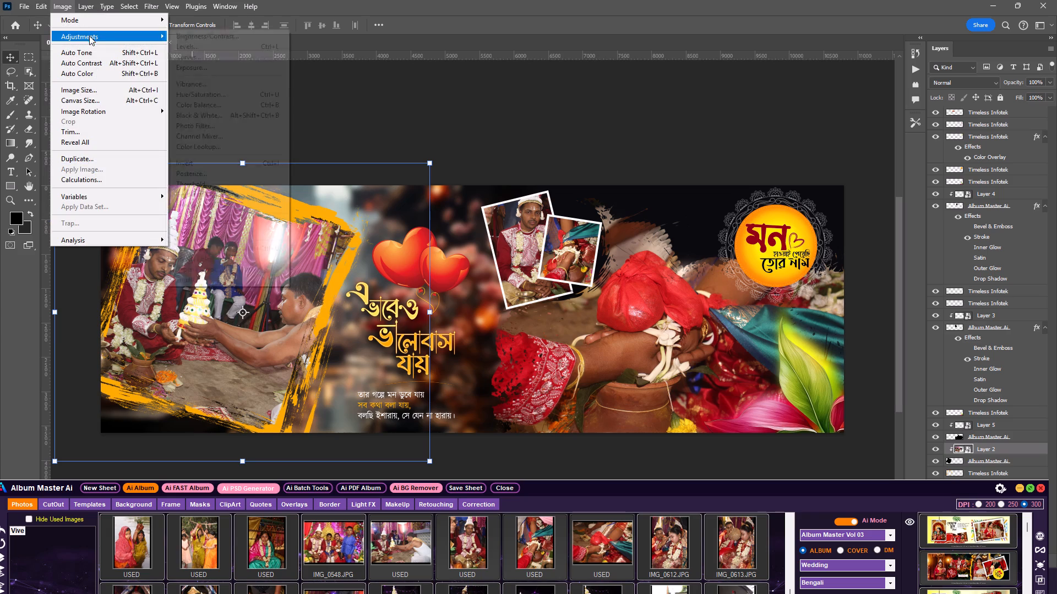
left_click(208, 207)
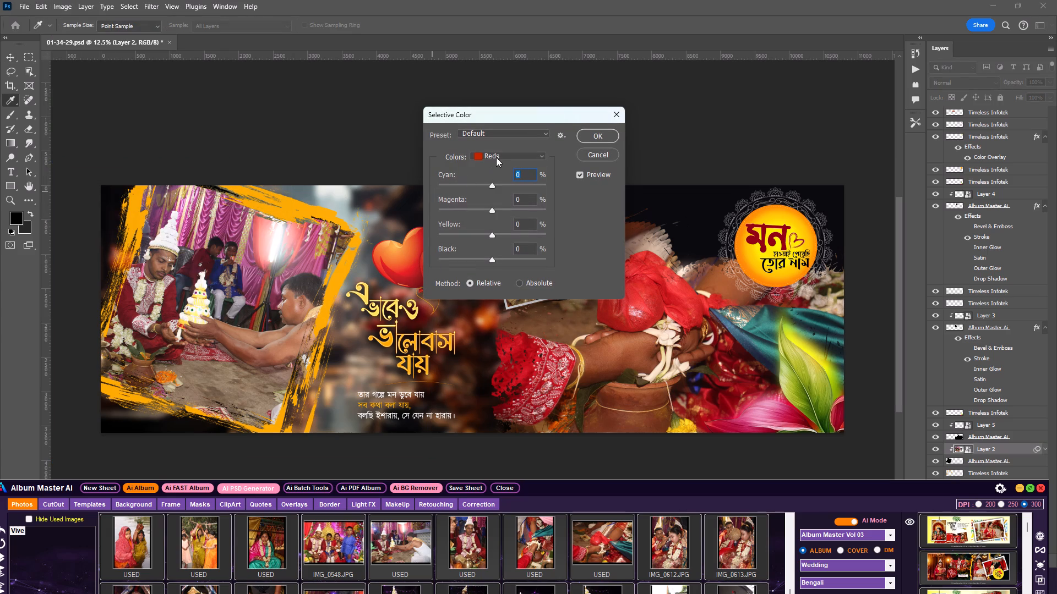
left_click(500, 159)
left_click(511, 253)
left_click_drag(492, 258, 505, 260)
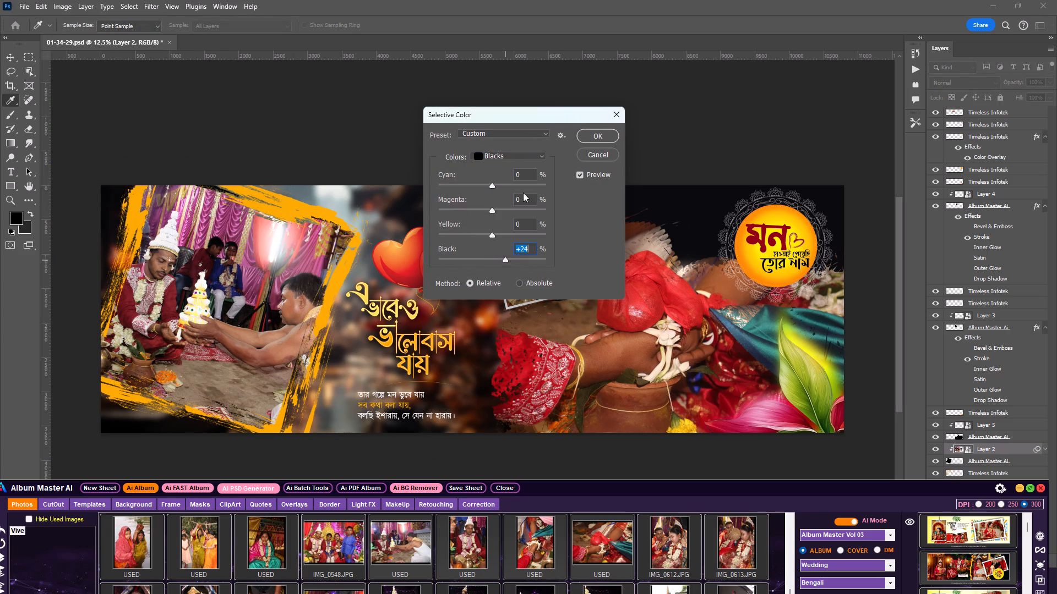
left_click(601, 137)
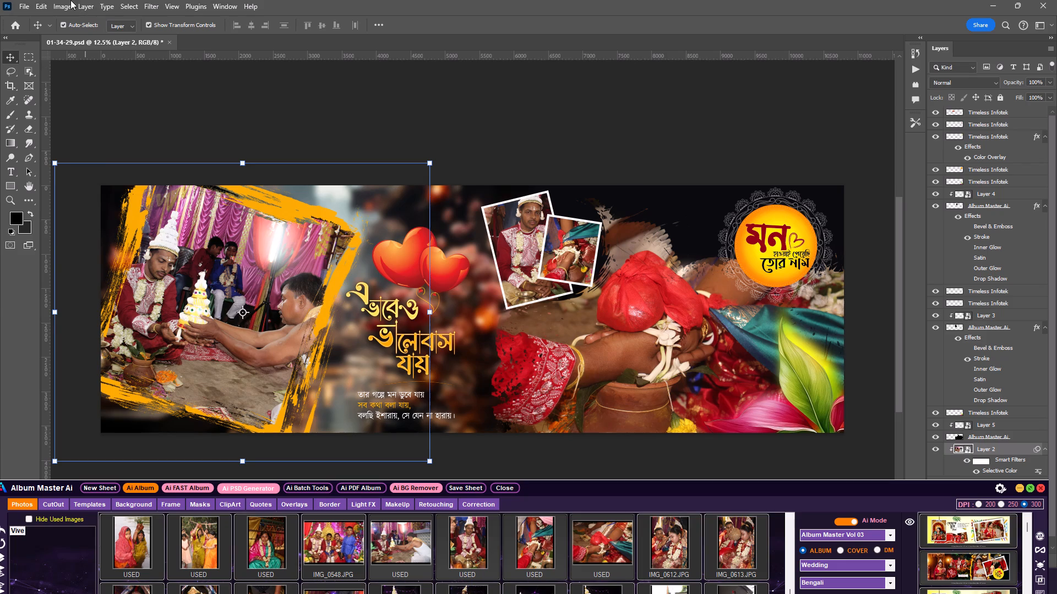
Brighten the orange-framed ritual photo with Curves, adding an RGB midtone point at input 122, output 134.
left_click(58, 5)
left_click(105, 41)
left_click(194, 56)
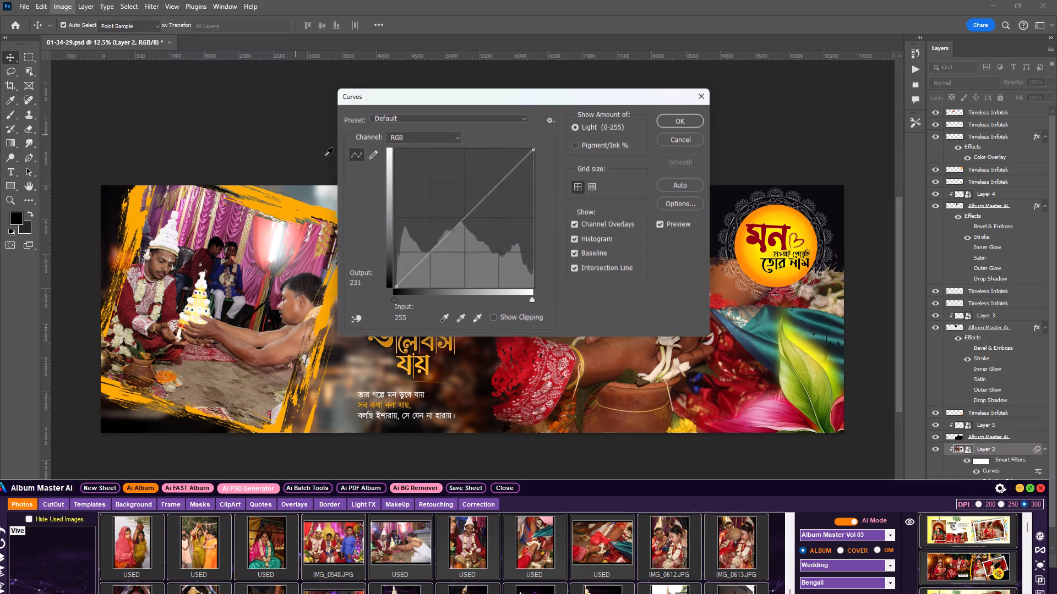
left_click(462, 217)
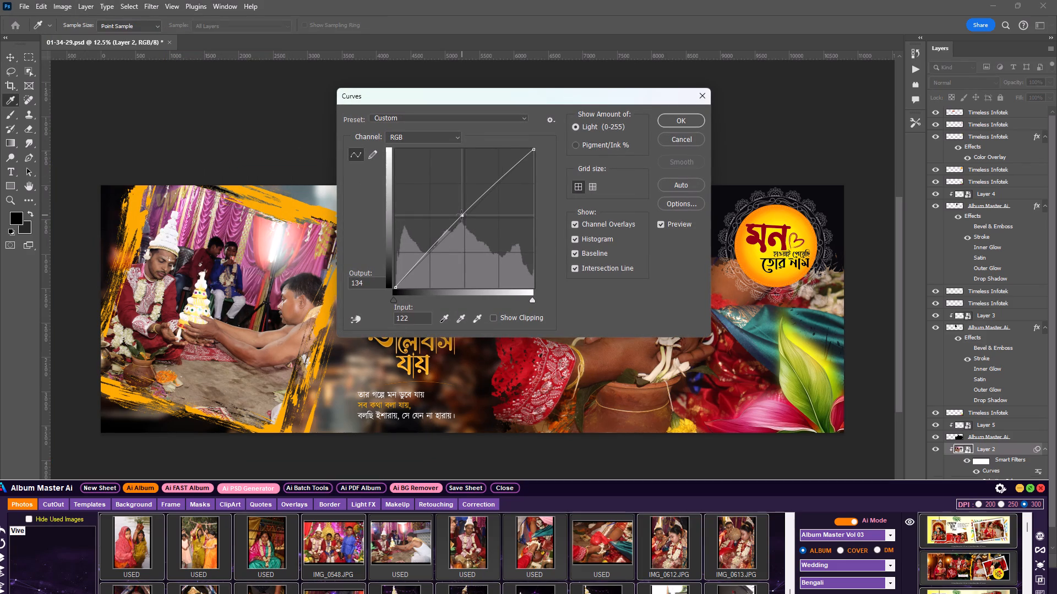
left_click(678, 127)
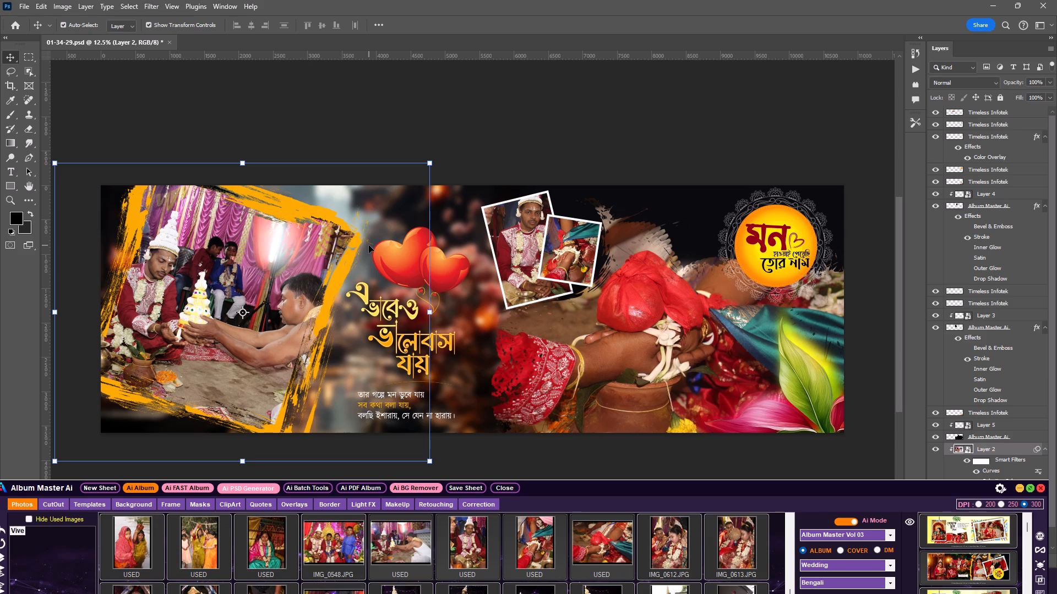
Shift the groom photo down about 99 px inside its tilted white frame.
left_click(516, 231)
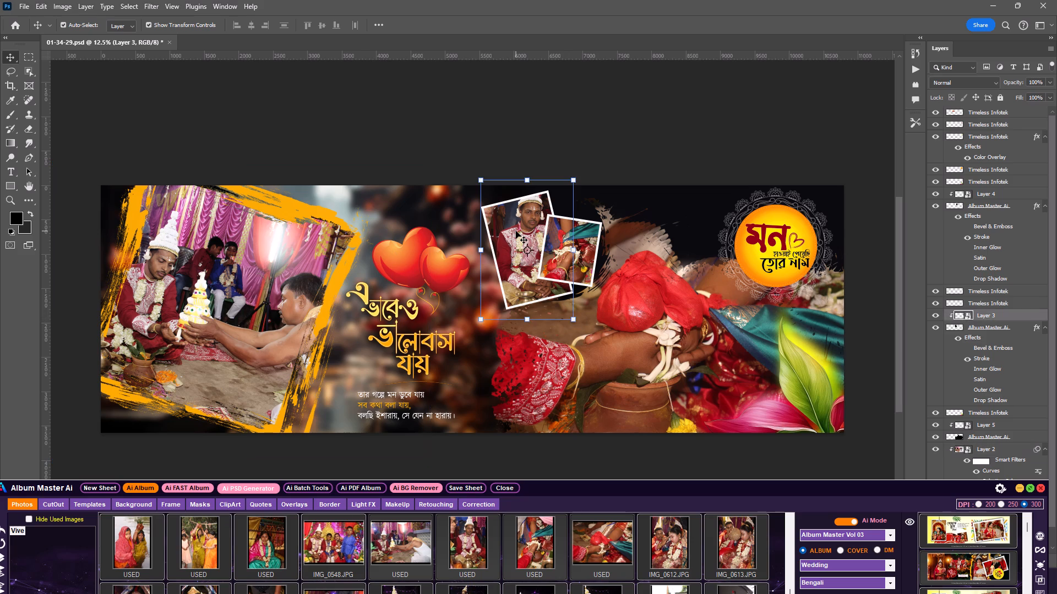
left_click_drag(516, 231, 515, 238)
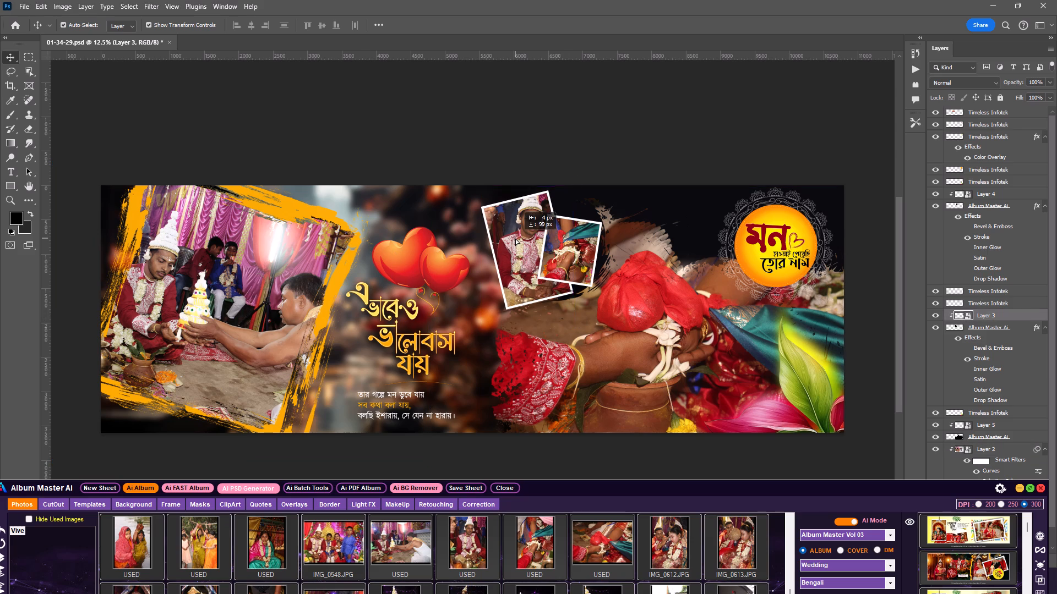
Brighten the white-framed groom photo with Curves, adding an RGB midtone point at input 123, output 136.
left_click(58, 7)
left_click(103, 37)
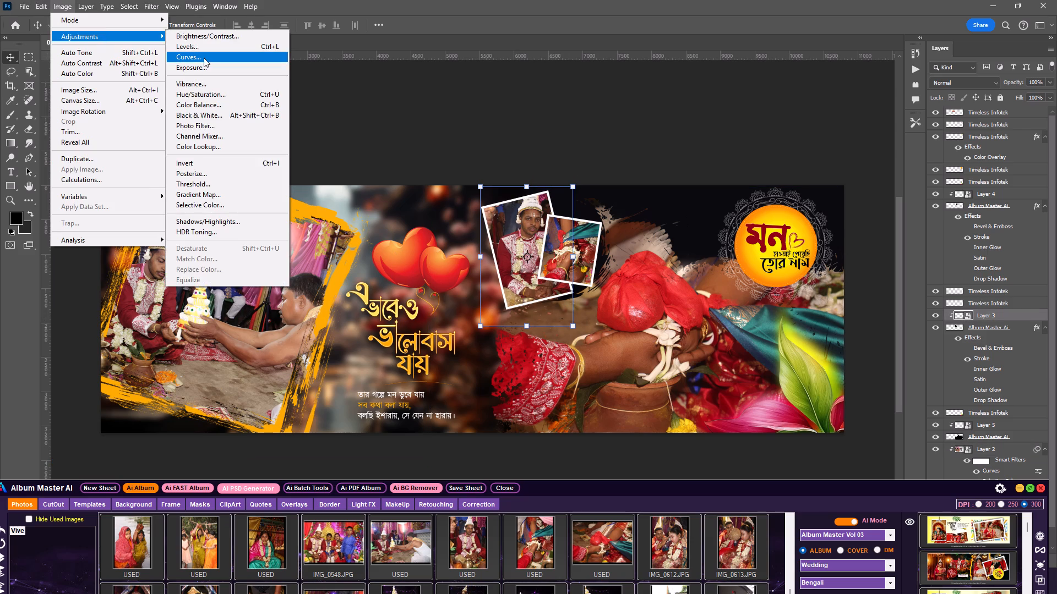
left_click(204, 58)
left_click(462, 213)
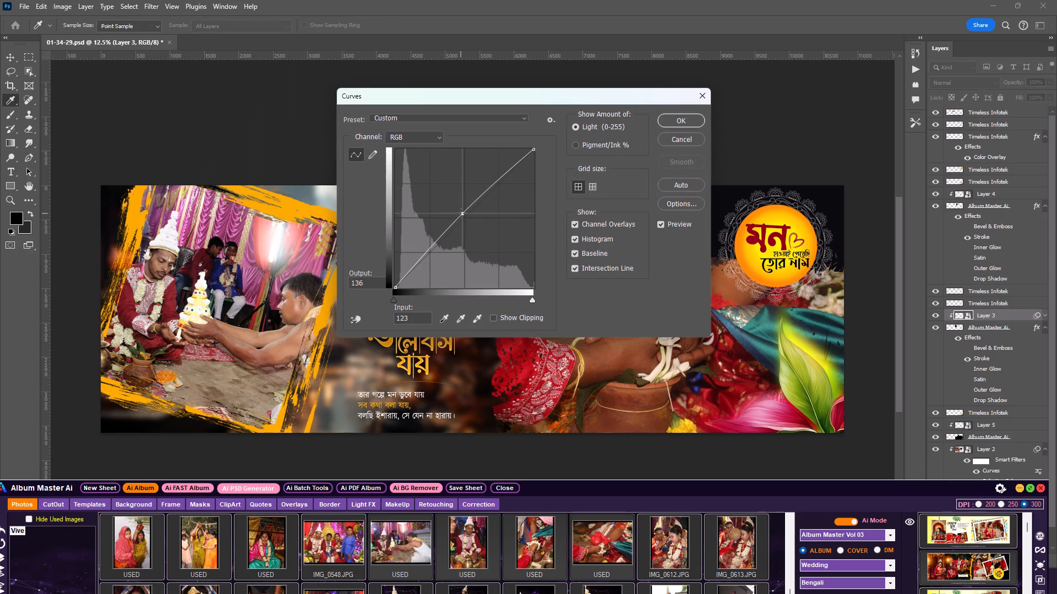
left_click(673, 123)
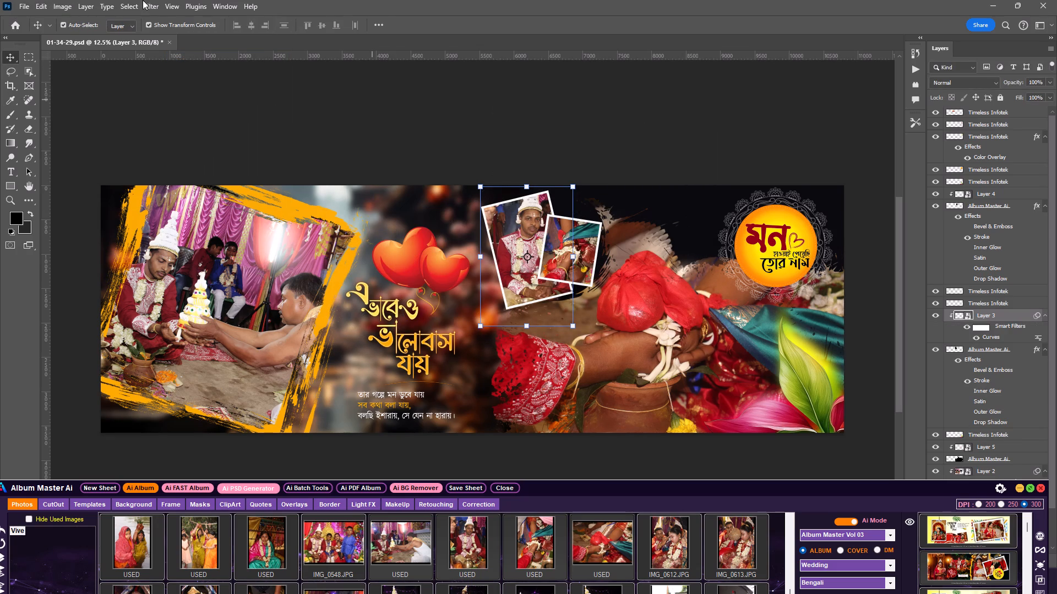
Apply Selective Color to the groom photo, slightly increasing Black for the Blacks range.
left_click(63, 5)
left_click(100, 35)
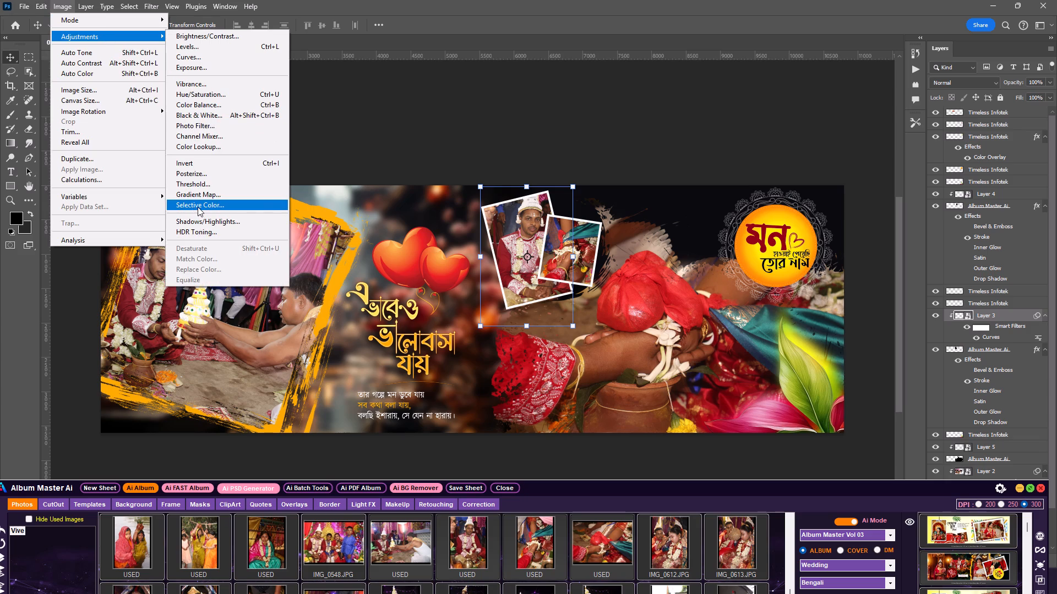
left_click(198, 207)
left_click(528, 158)
left_click(499, 250)
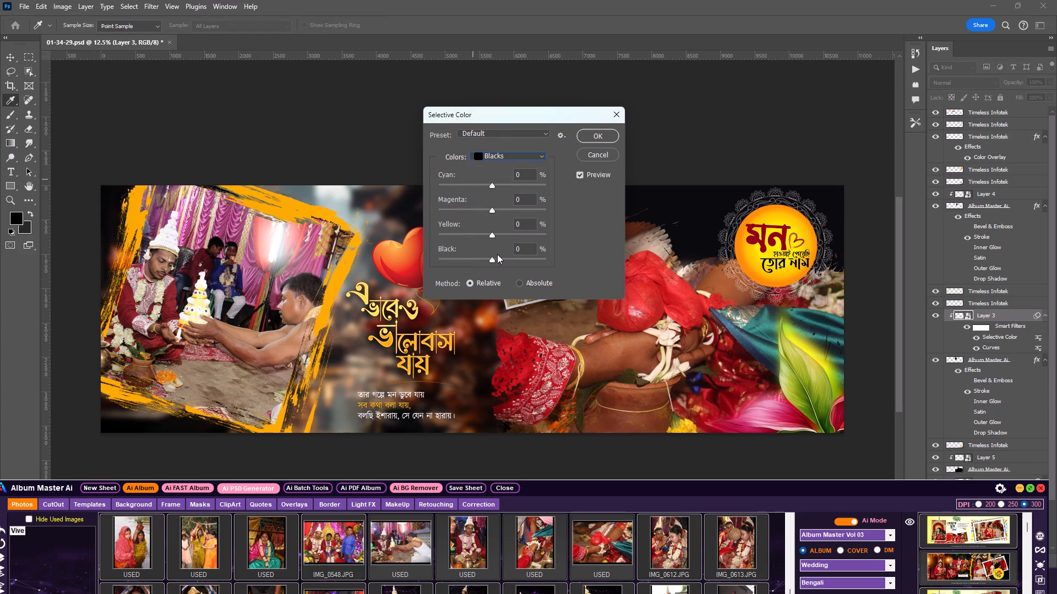
left_click(494, 258)
left_click(602, 140)
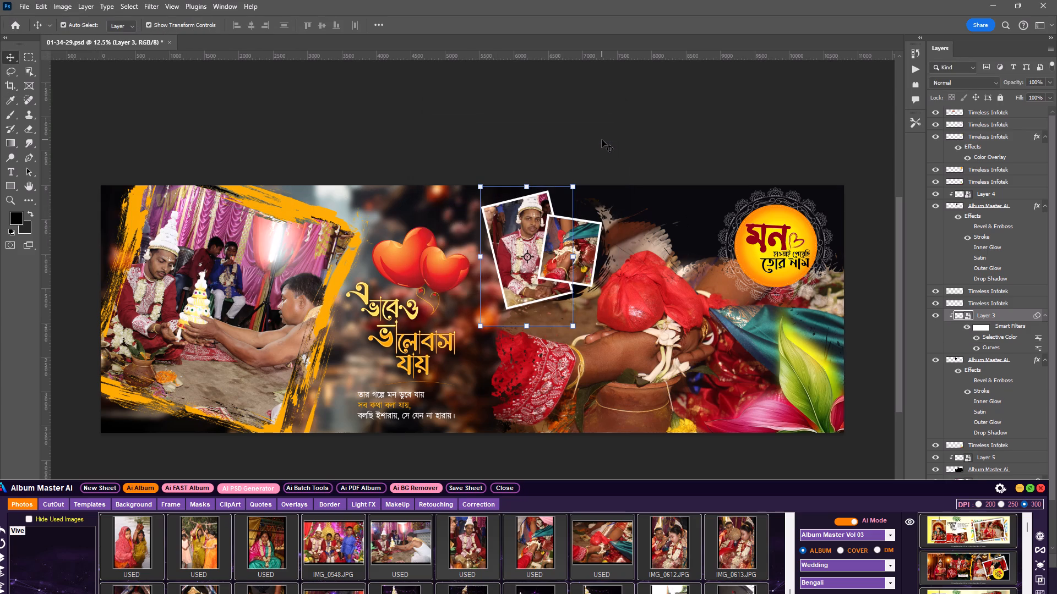
Smooth the groom photo's skin with the Imagenomic Portraiture filter using the Smoothing: Medium preset.
left_click(151, 12)
left_click(200, 260)
left_click(306, 258)
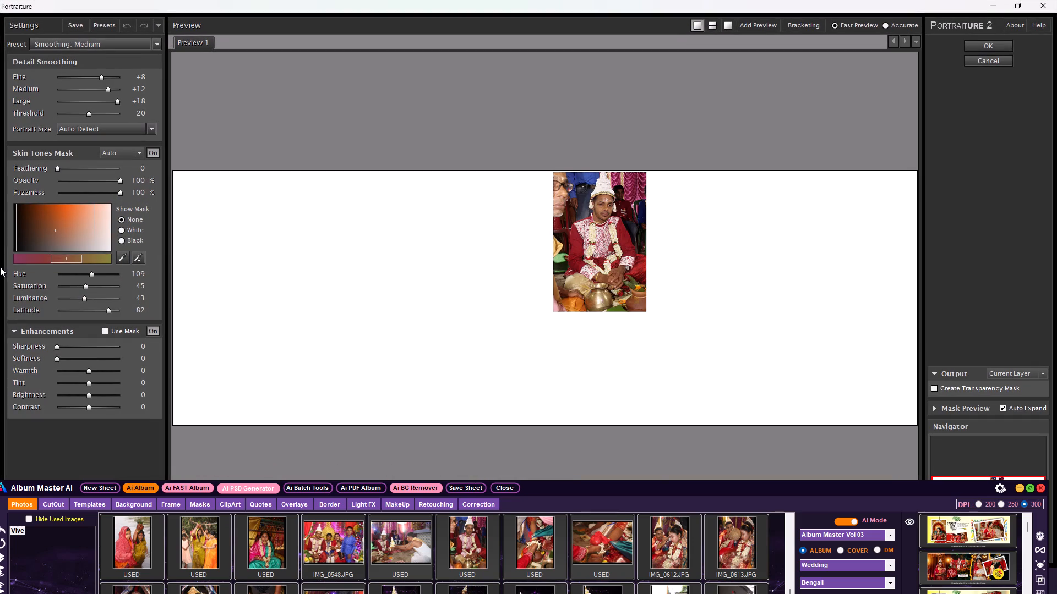
left_click(980, 44)
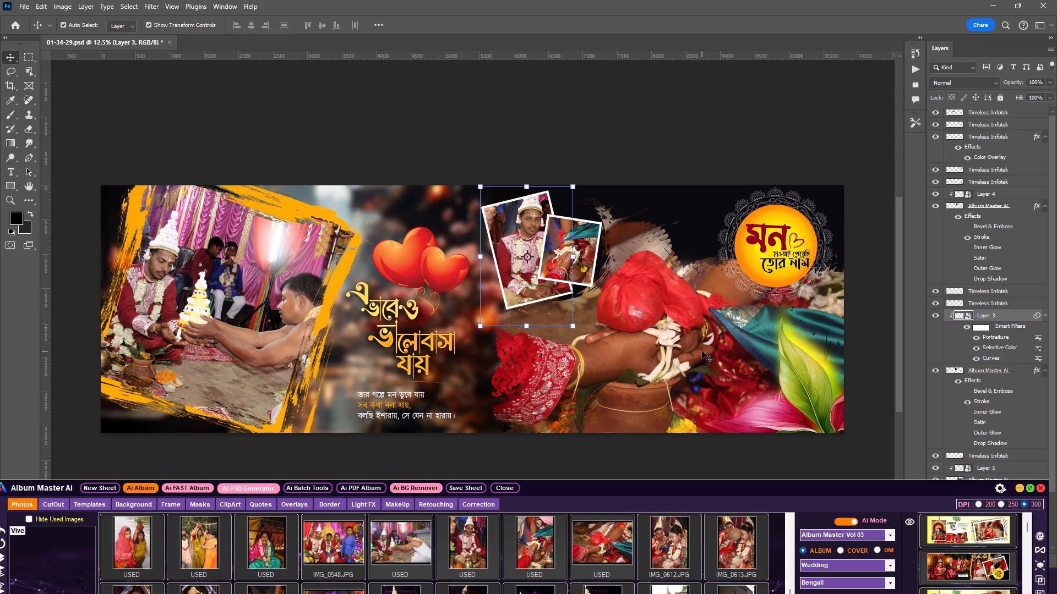
Cool the large photo of joined hands over the clay pot with the Camera Raw Filter, setting Temperature to -23.
left_click(686, 344)
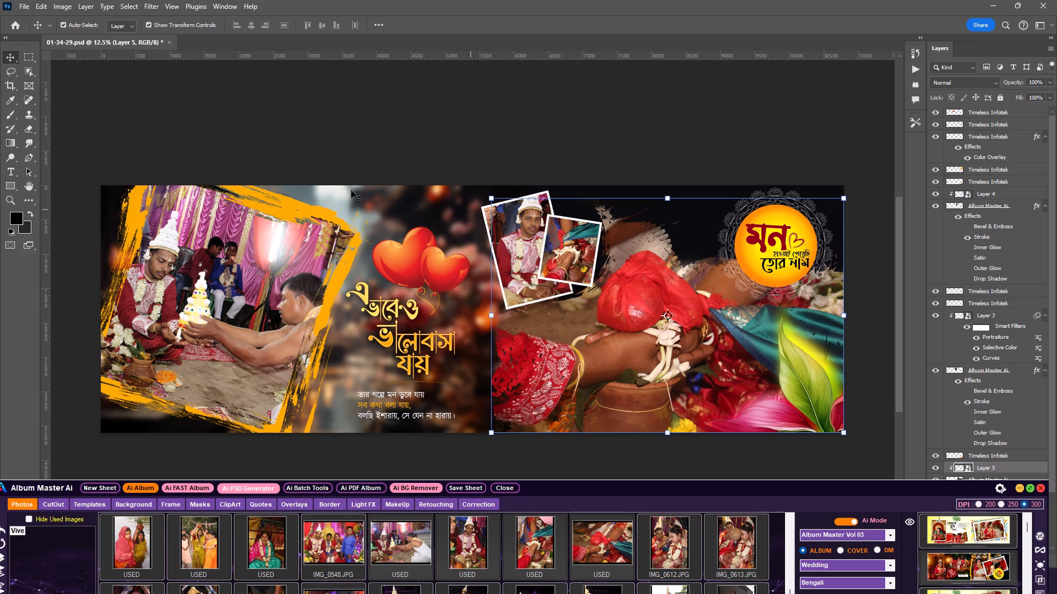
left_click(150, 8)
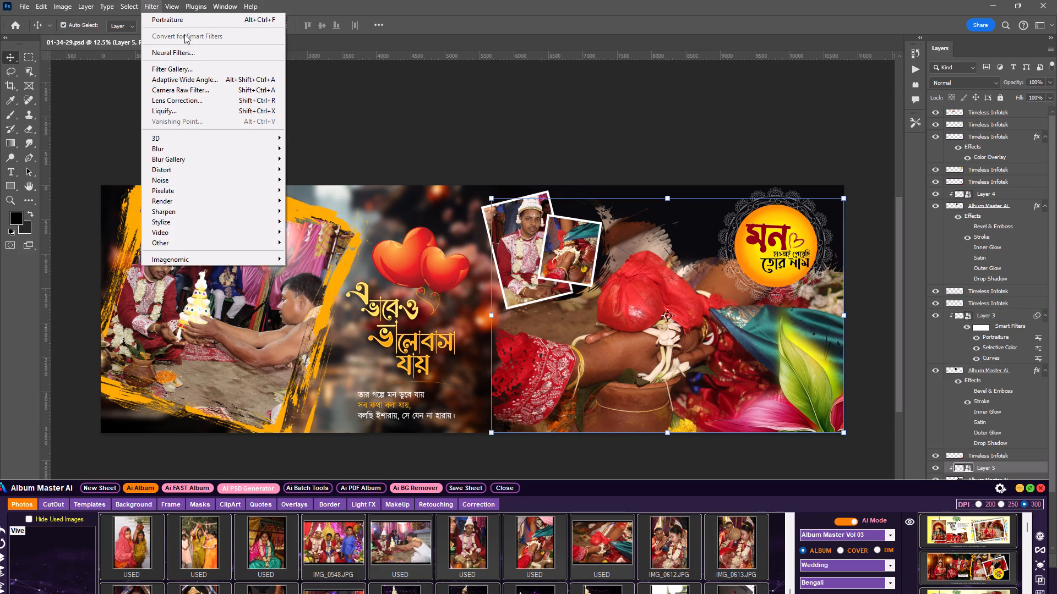
left_click(189, 90)
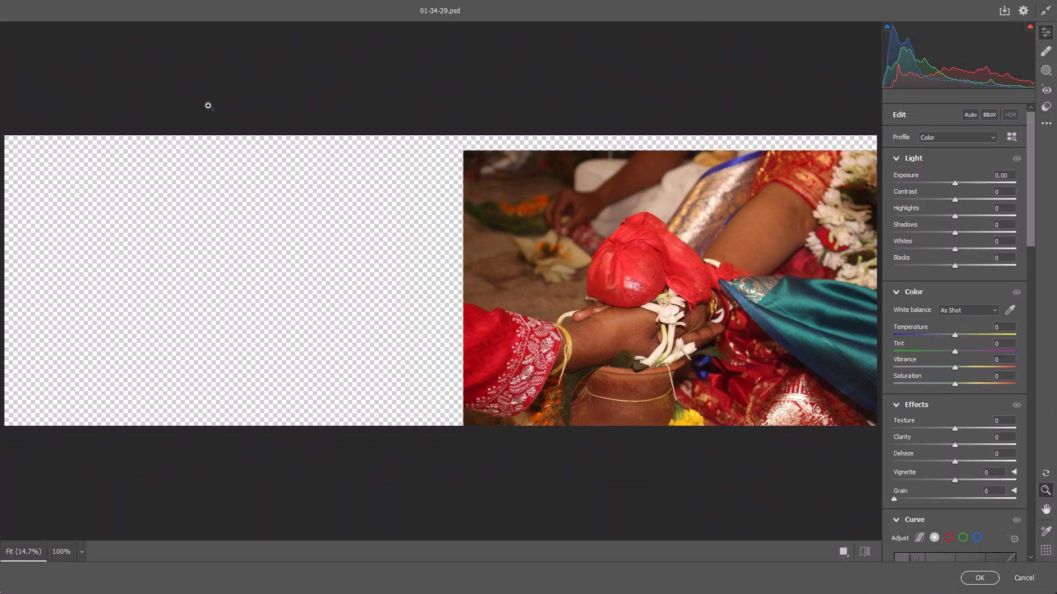
left_click_drag(954, 333, 947, 334)
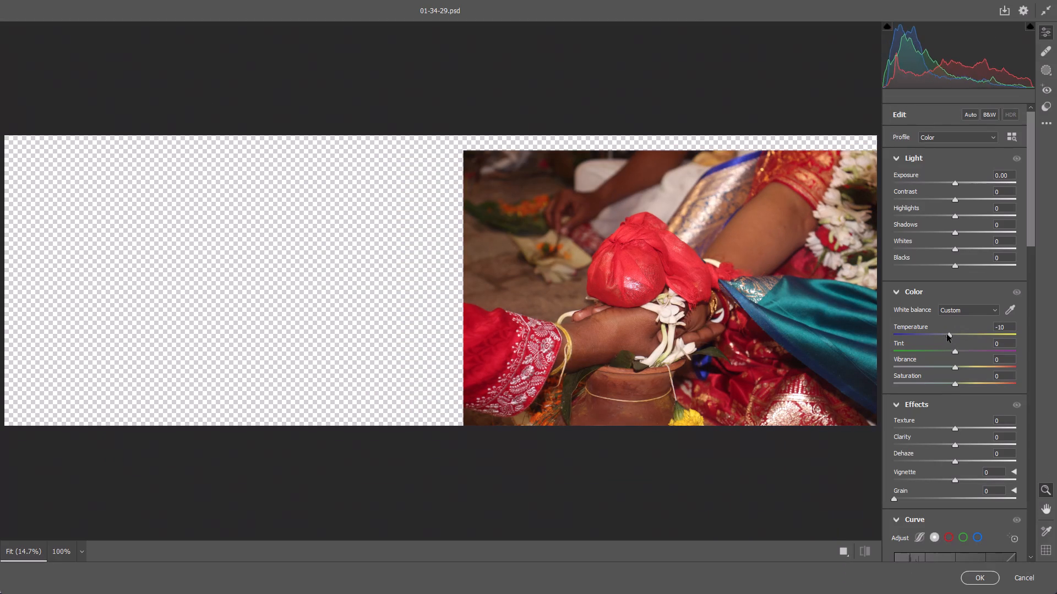
left_click_drag(947, 334, 942, 334)
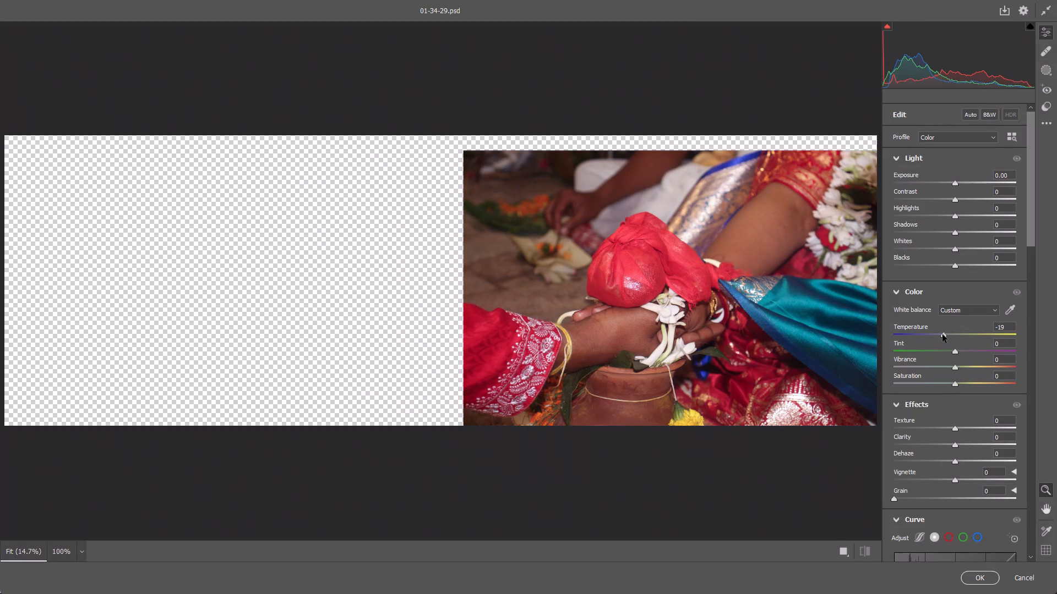
left_click_drag(942, 334, 940, 335)
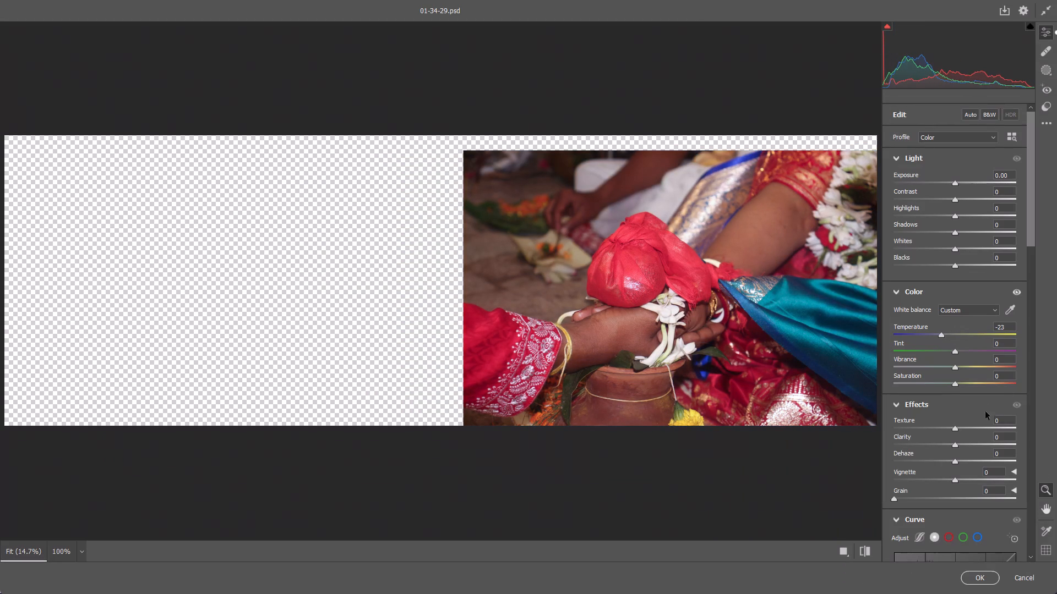
Raise the Reds Saturation to +22 in the Color Mixer and apply the Camera Raw adjustments to the hands photo.
scroll(980, 384, "down", 1)
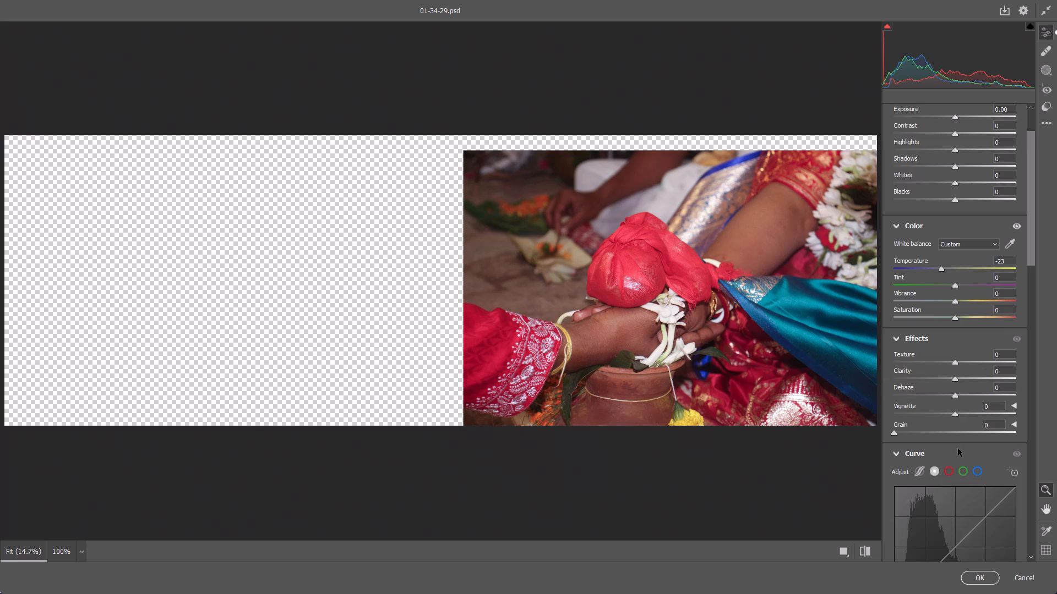
scroll(958, 448, "down", 6)
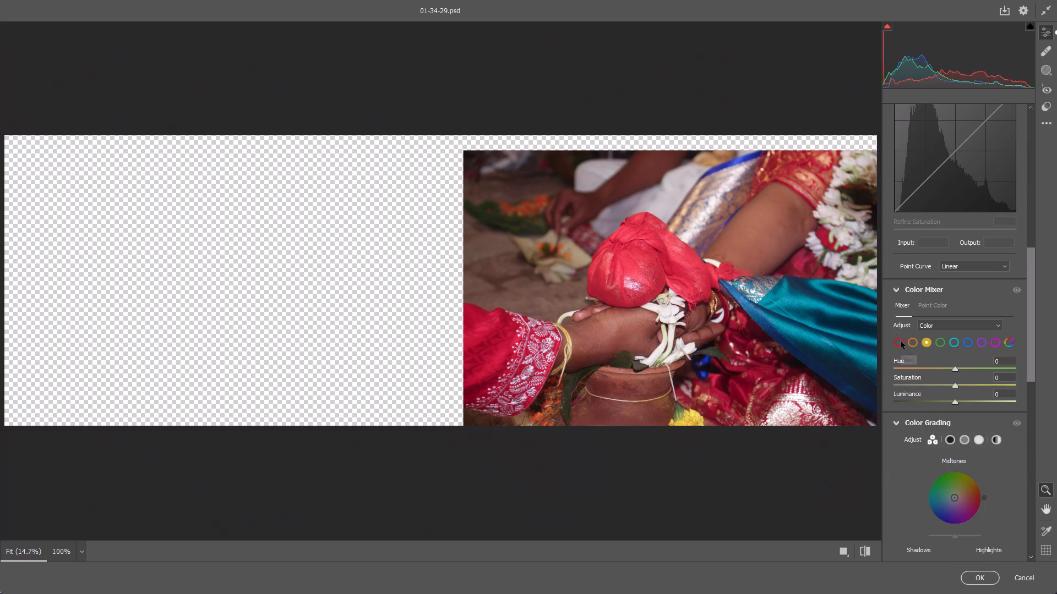
left_click(901, 342)
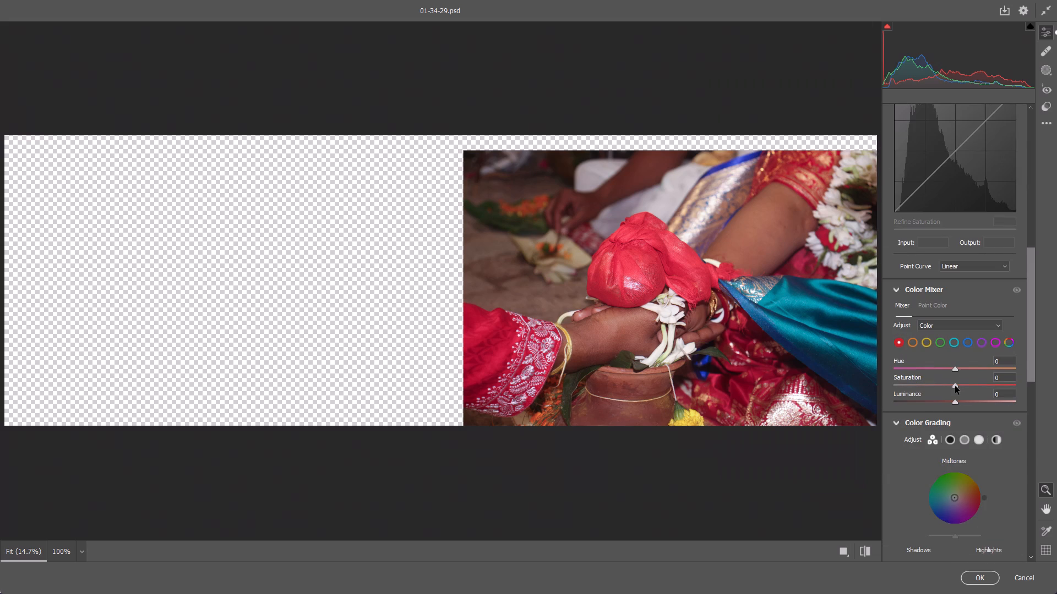
left_click_drag(956, 386, 969, 387)
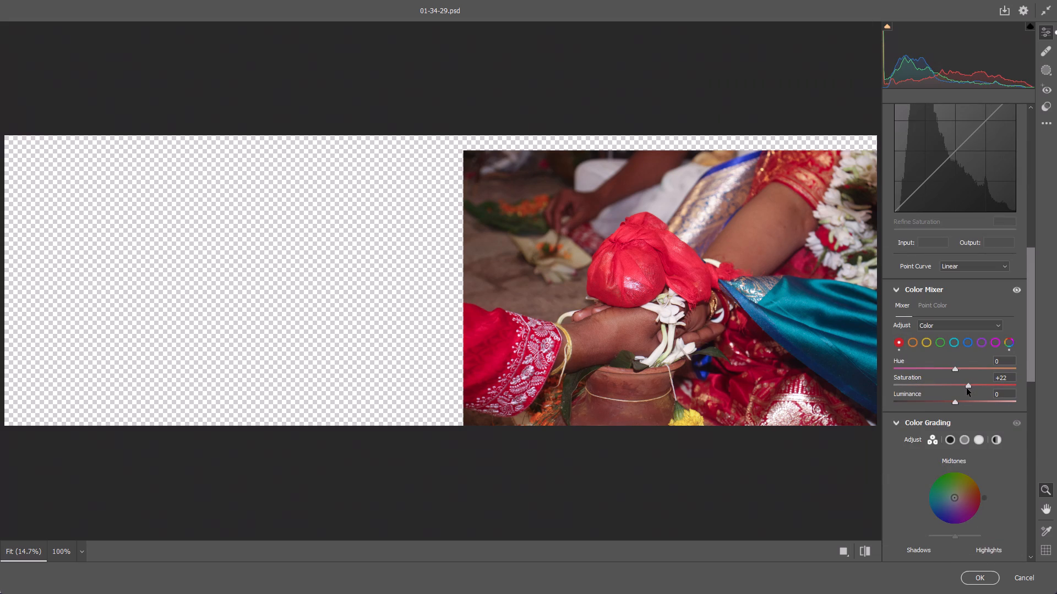
key("Return")
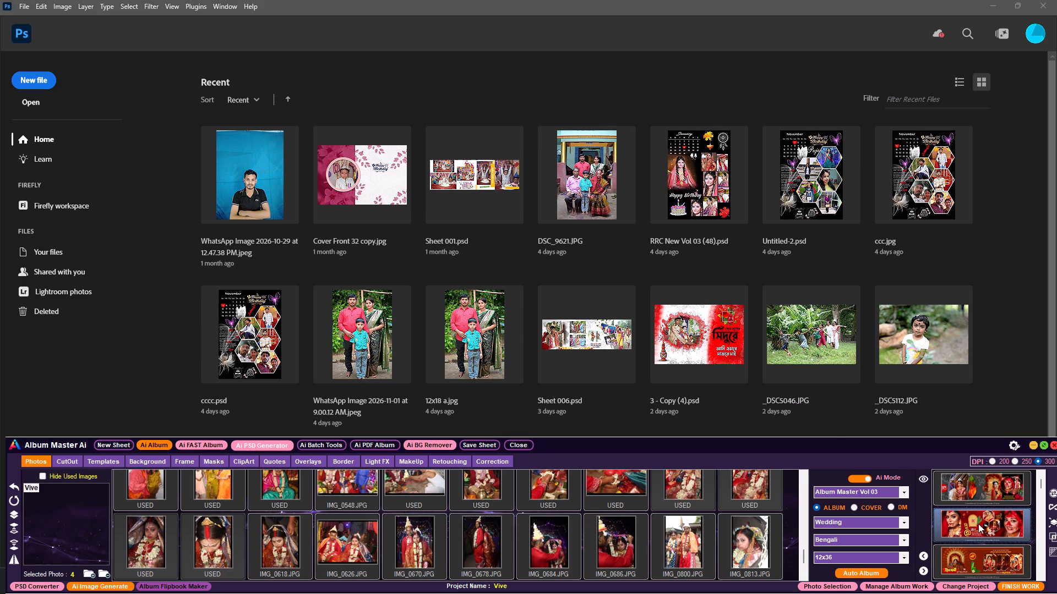
key("super+r")
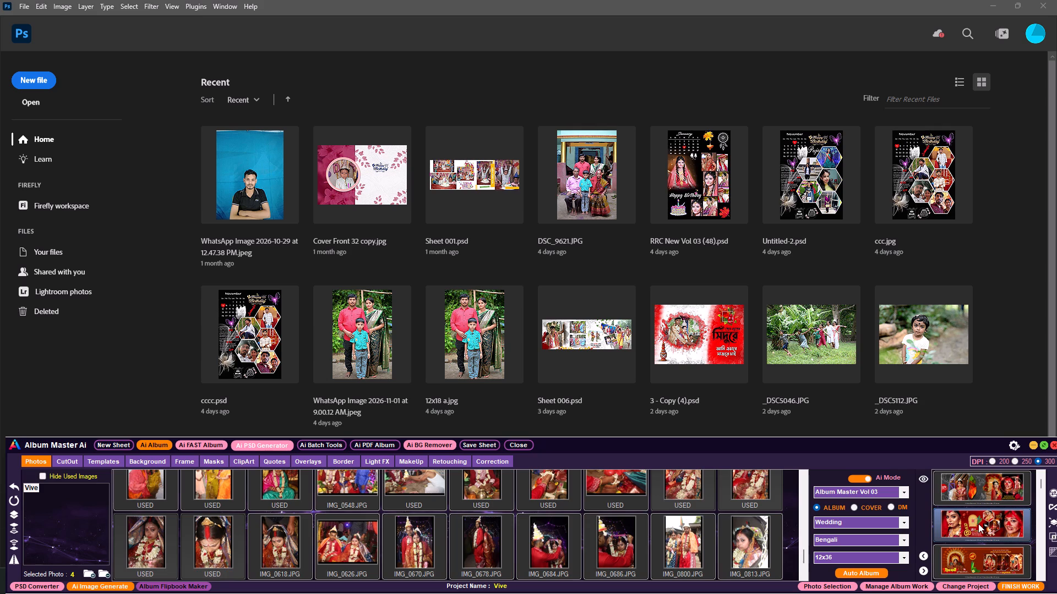
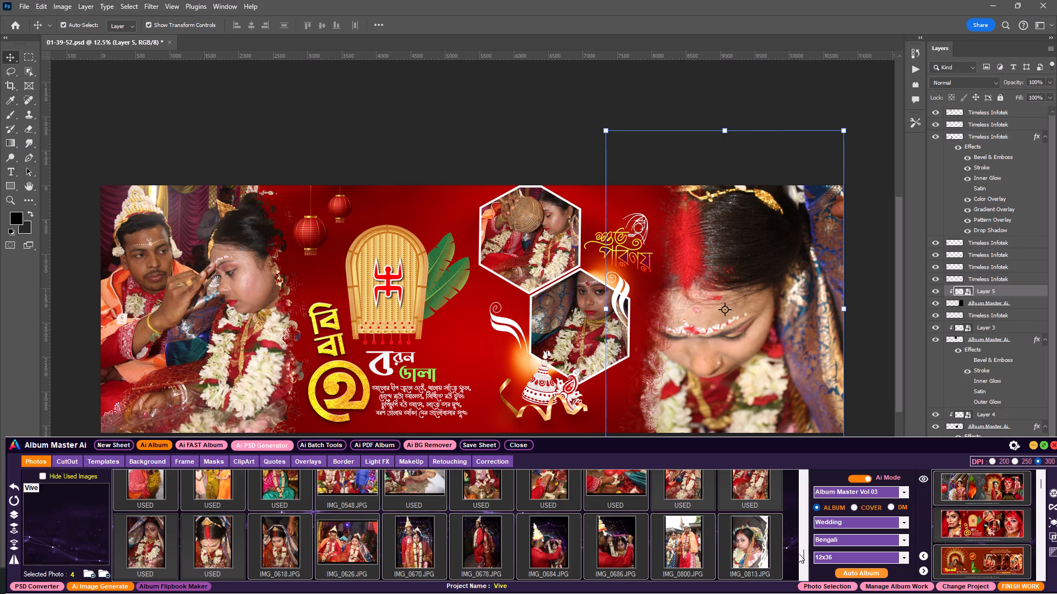
Swap the photos between the lower hexagon and the large faded frame at the sheet's far end.
left_click(574, 329)
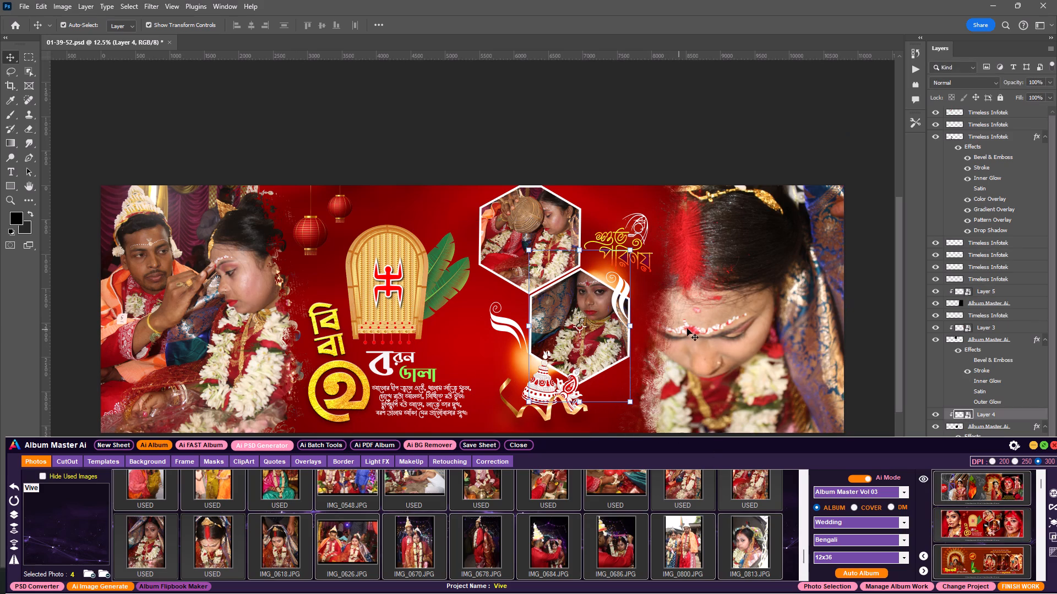
left_click(717, 331, "shift")
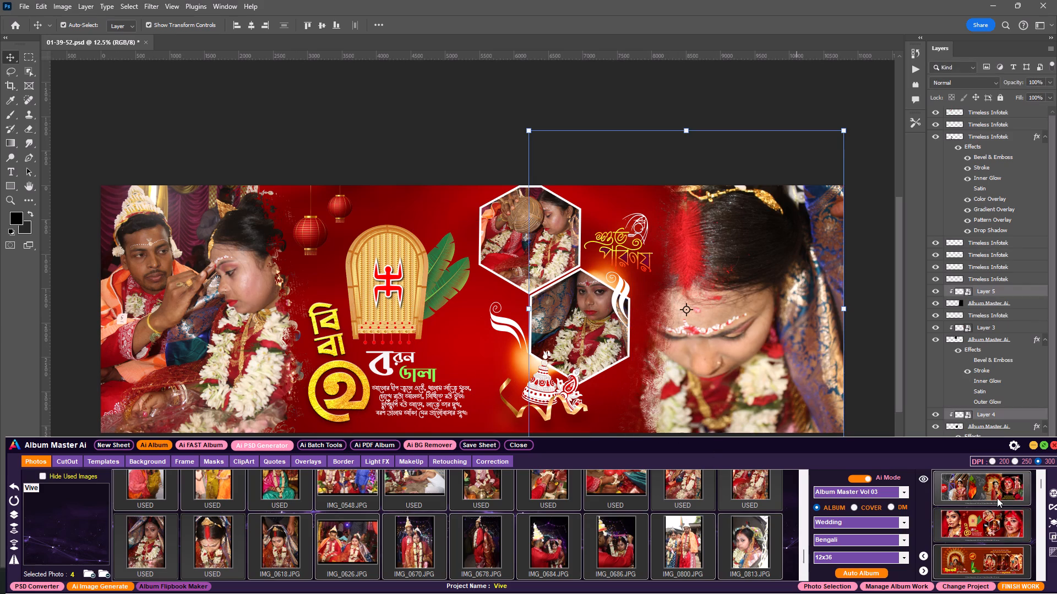
left_click(1052, 493)
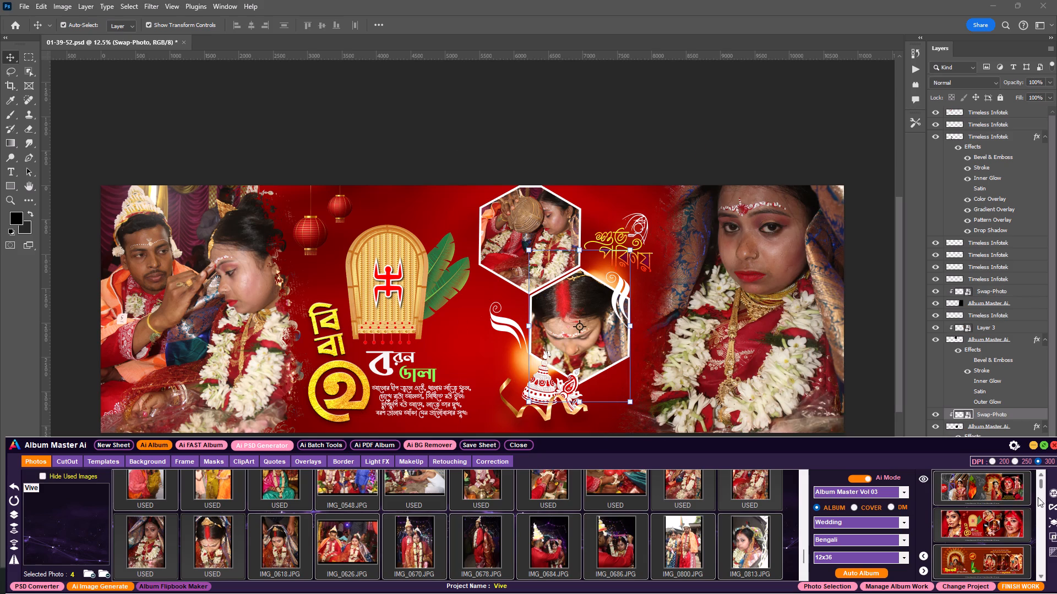
Move the large bride portrait down within its faded frame to bring her whole head and veil into the sheet.
left_click(778, 287)
left_click(766, 271)
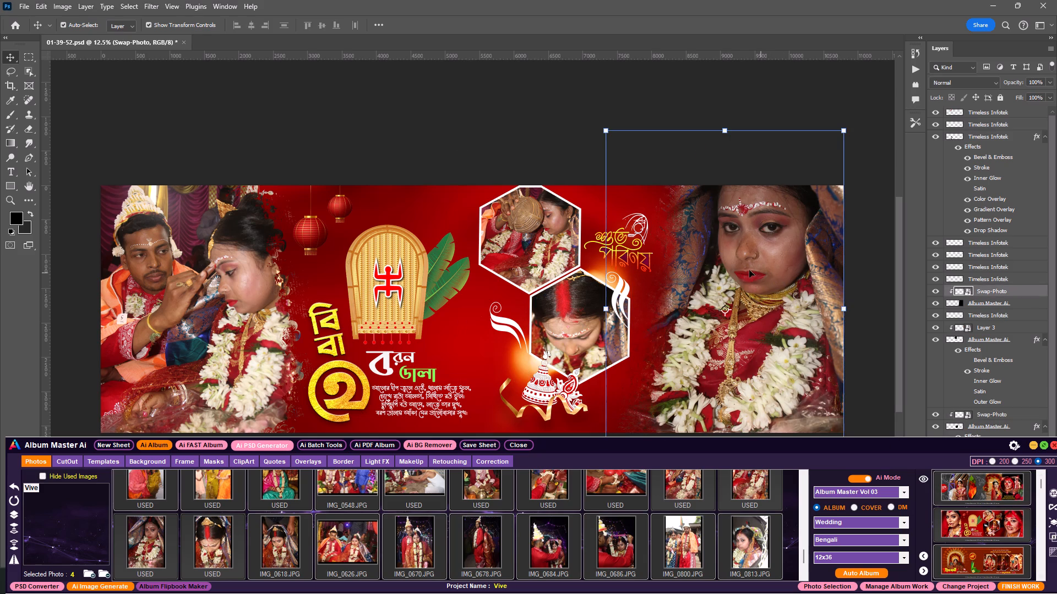
left_click_drag(756, 266, 762, 323)
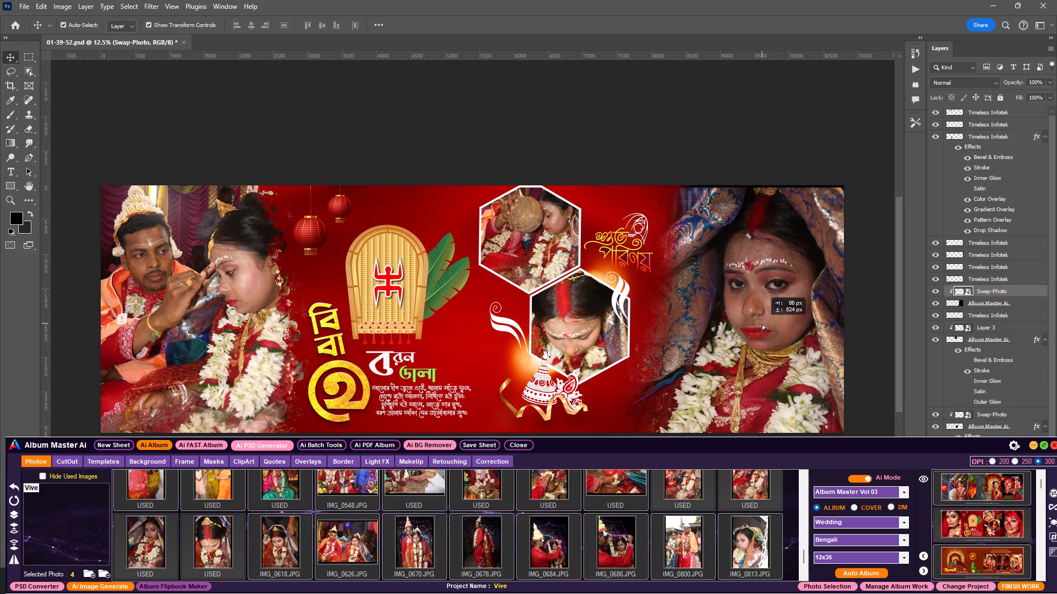
left_click_drag(762, 323, 762, 320)
Move the photo in the upper hexagon down to fit the couple's faces inside the frame.
left_click(530, 249)
left_click_drag(530, 248, 530, 262)
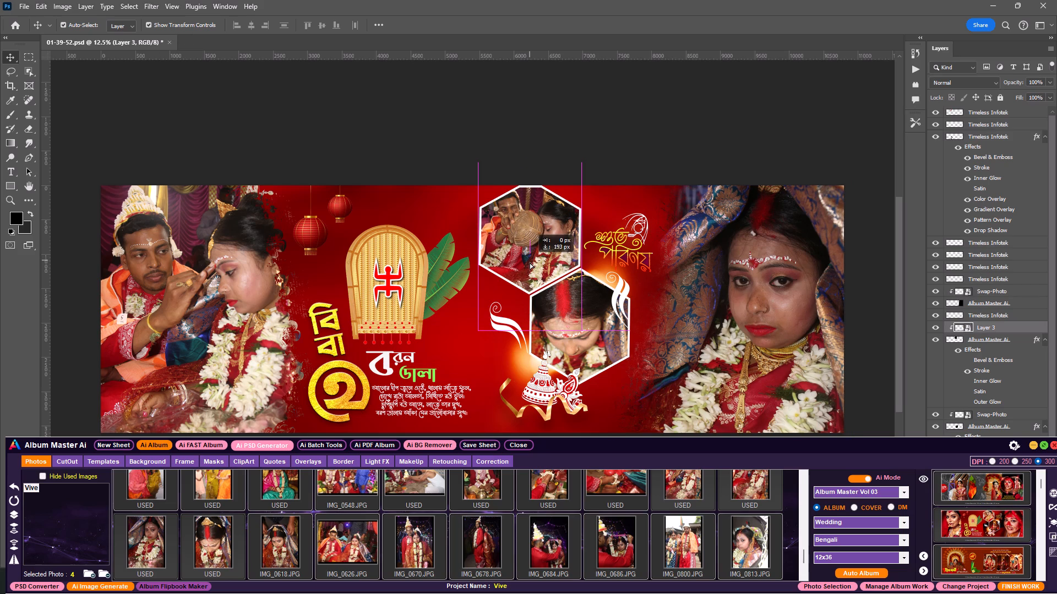
left_click_drag(530, 262, 530, 268)
Shift the lower hexagon photo down and slightly right, rotate it 3.54°, and nudge it left to fill the frame.
left_click(604, 343)
left_click_drag(600, 324, 598, 331)
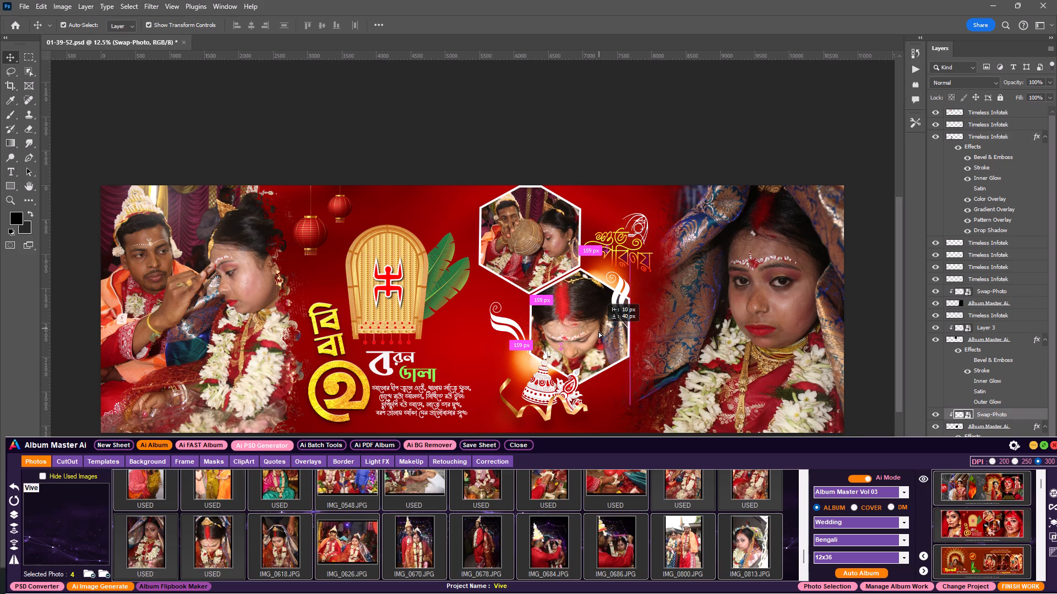
left_click_drag(598, 331, 605, 336)
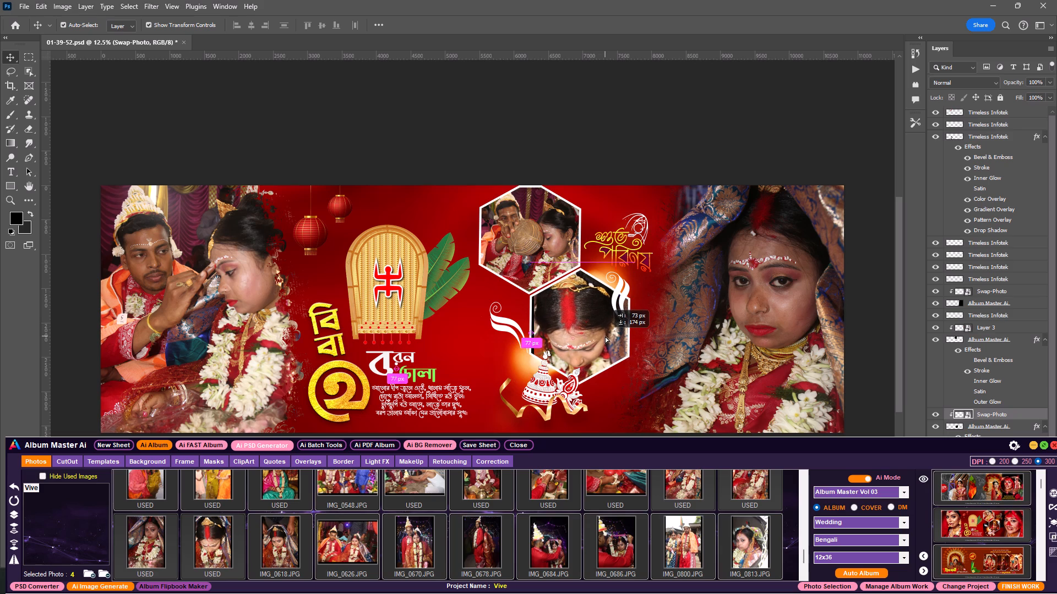
left_click_drag(605, 336, 604, 336)
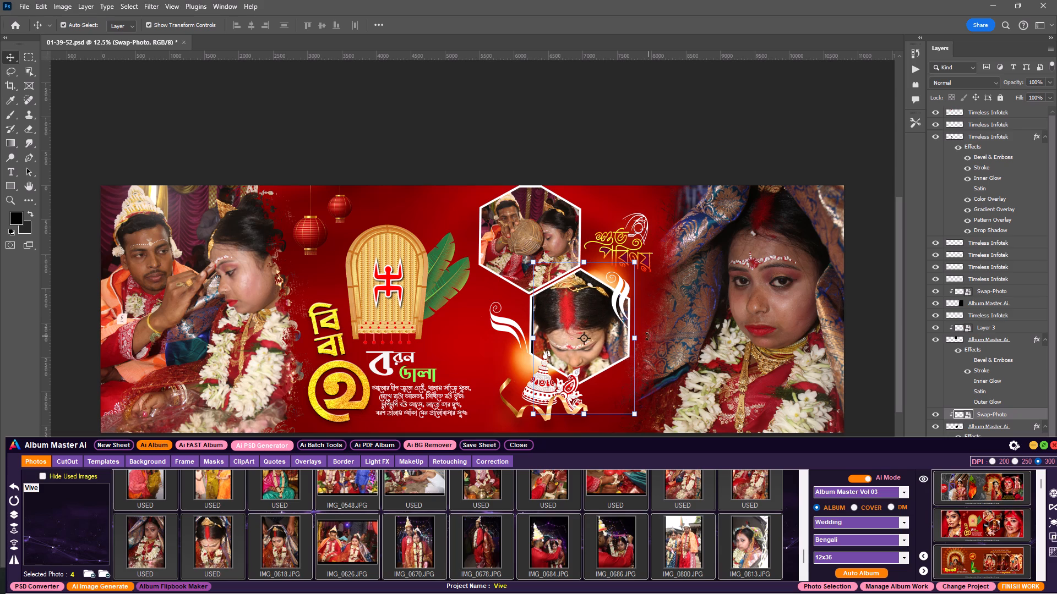
left_click(646, 335)
left_click(605, 326)
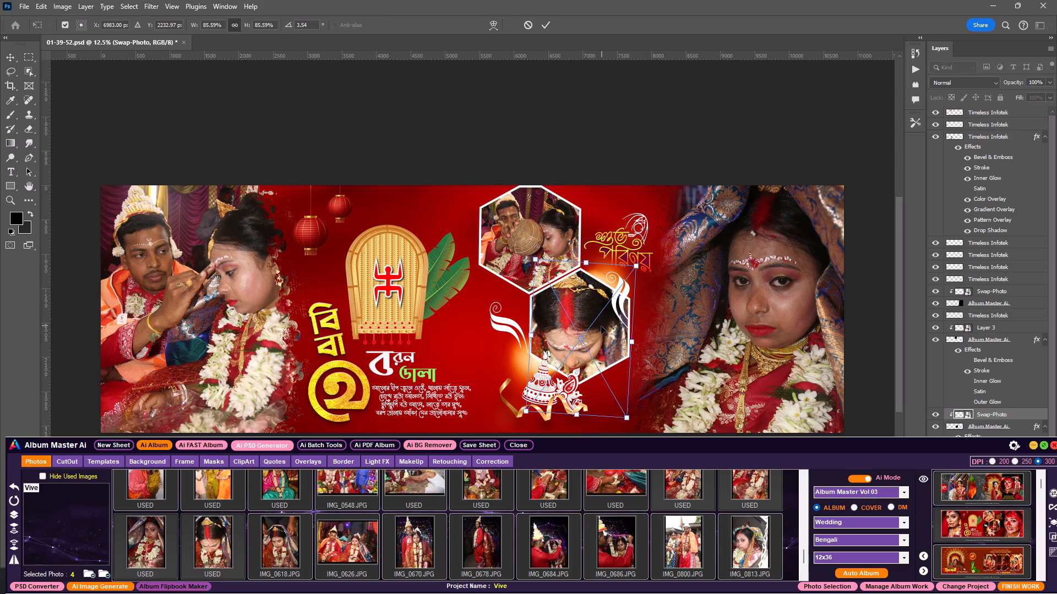
key("Left")
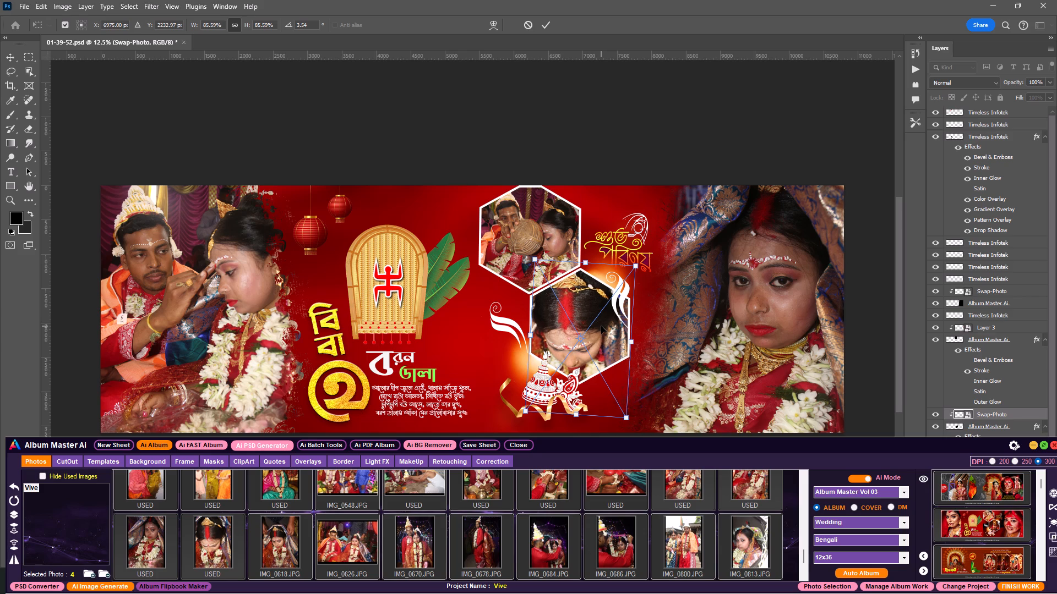
key("Return")
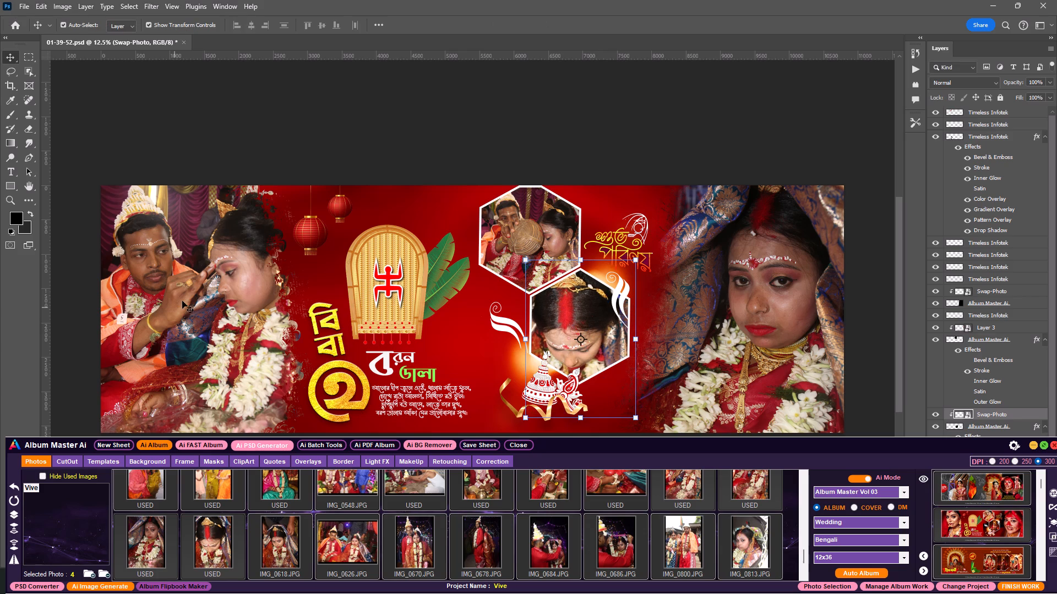
Apply Selective Color to the large couple photo, raising Black in the Blacks to about +22%.
left_click(218, 280)
left_click(58, 5)
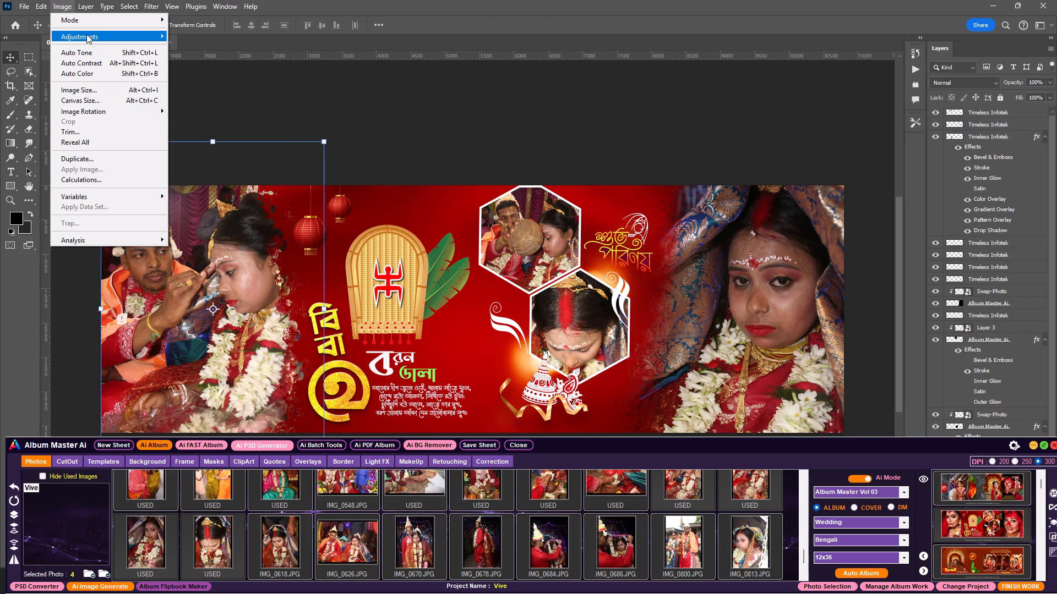
left_click(86, 34)
left_click(187, 206)
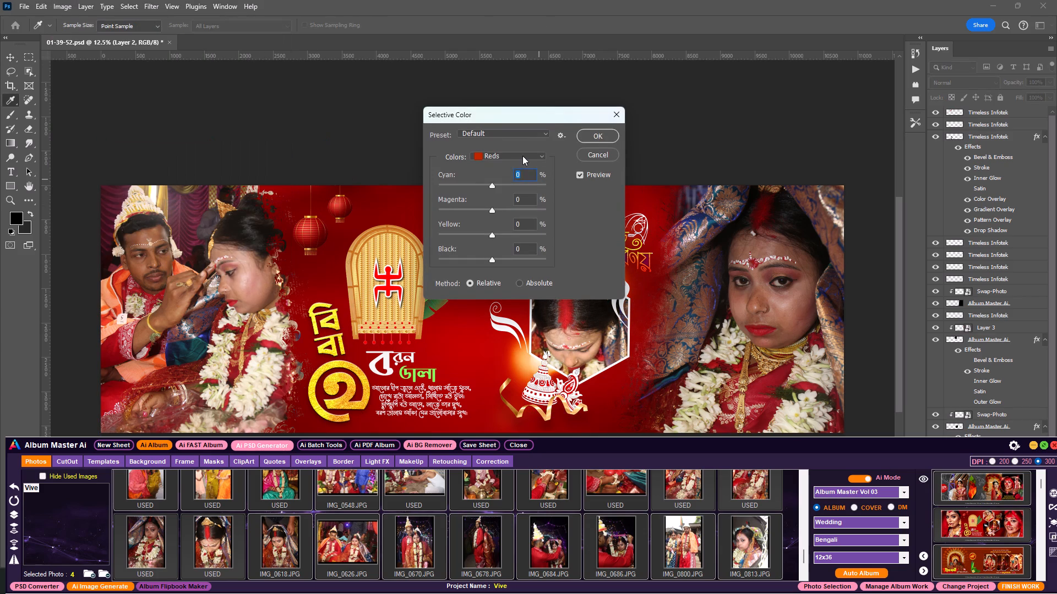
left_click(522, 156)
left_click(505, 250)
left_click_drag(496, 257, 504, 261)
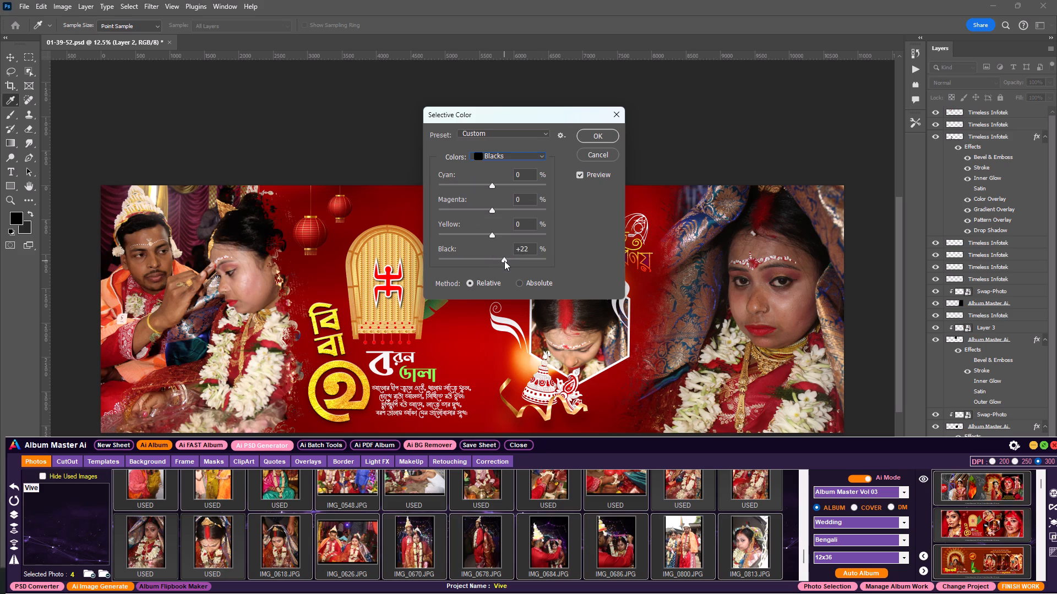
left_click_drag(504, 261, 505, 261)
left_click(594, 140)
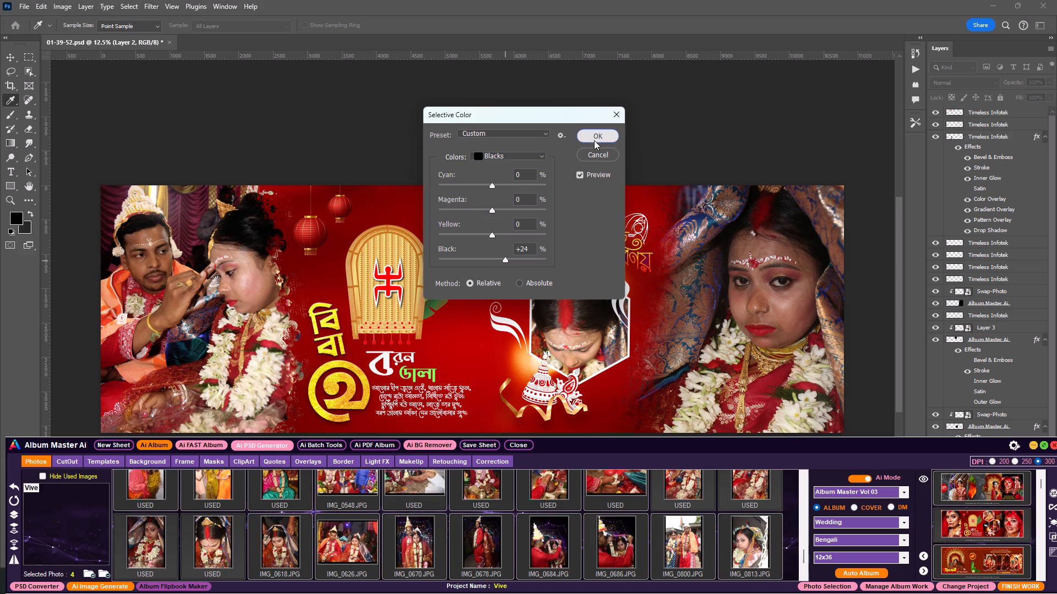
Brighten the large couple photo's midtones with Curves, mapping input 120 to output 130.
left_click(68, 9)
left_click(96, 33)
left_click(181, 56)
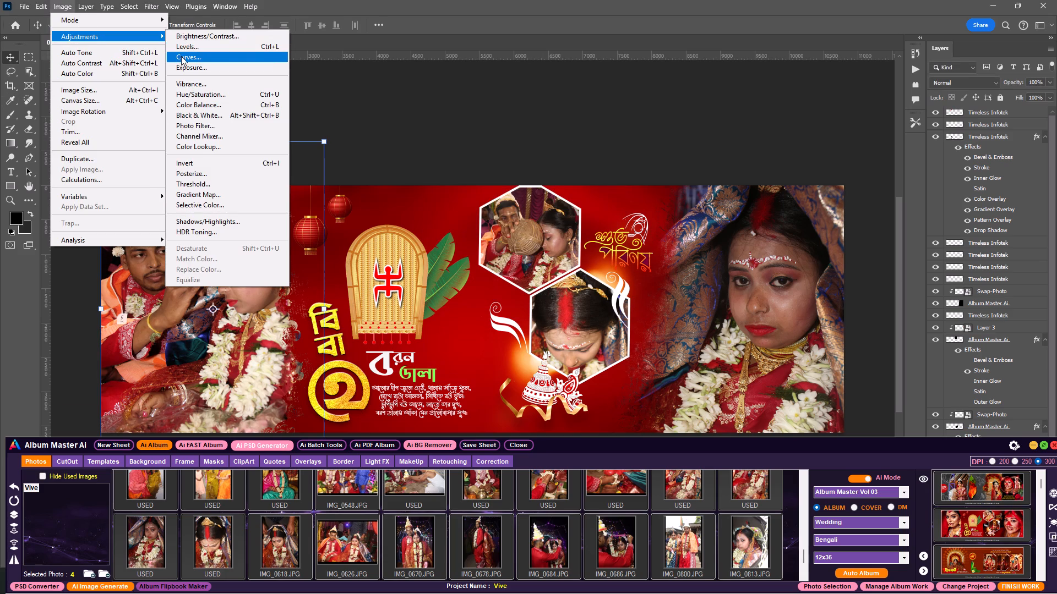
left_click(460, 217)
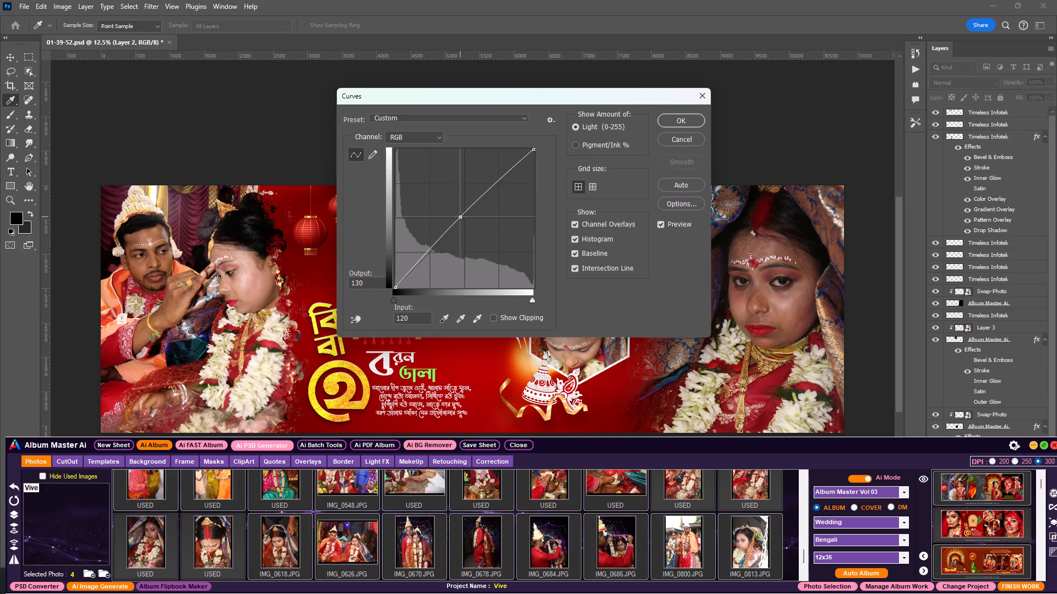
left_click(686, 127)
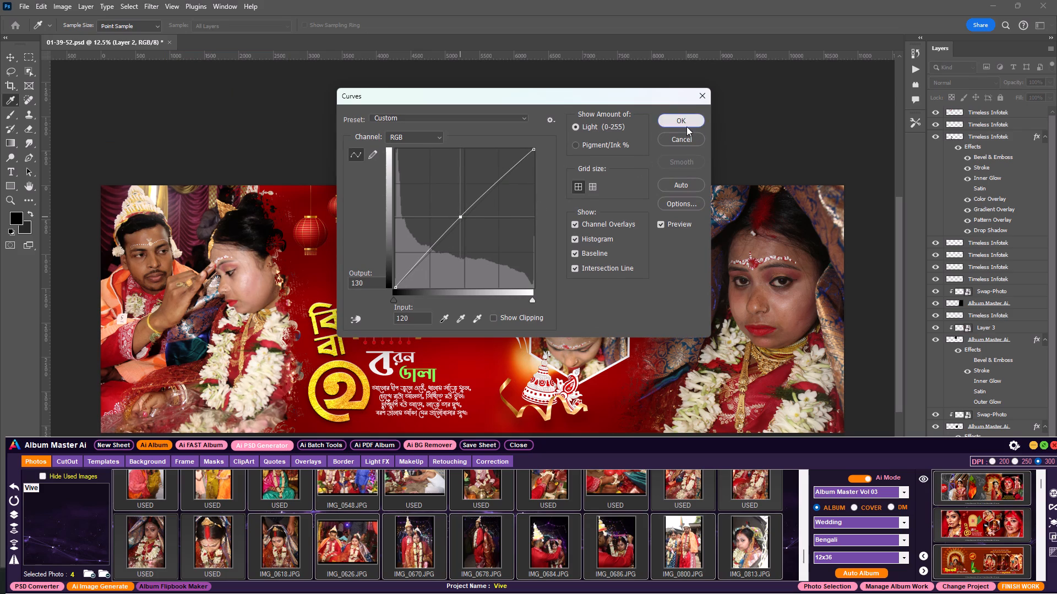
Smooth the skin in the large couple photo with Portraiture using the Smoothing: Medium preset.
left_click(148, 7)
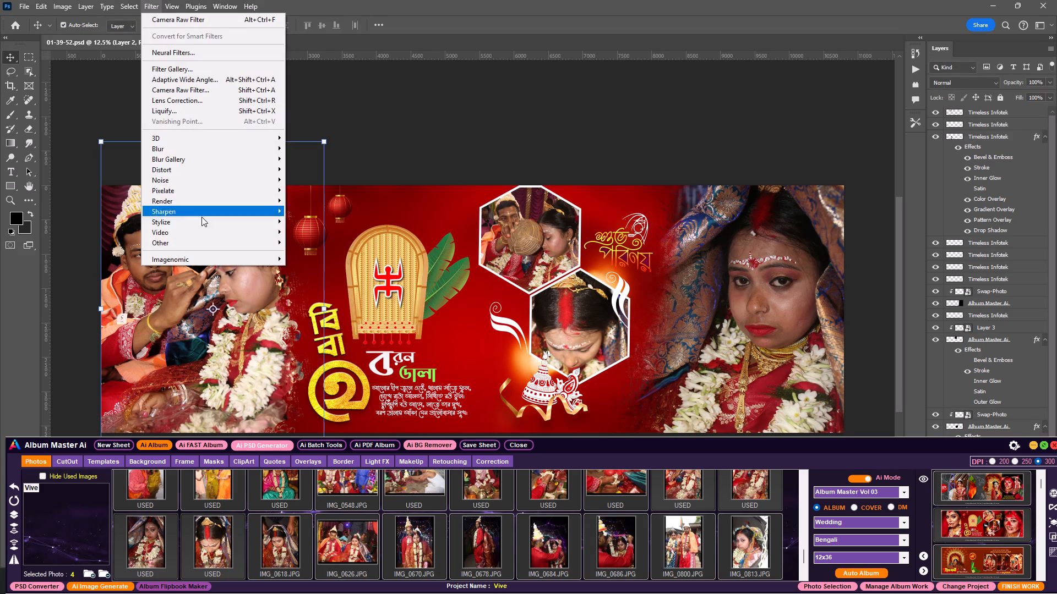
left_click(197, 260)
left_click(317, 255)
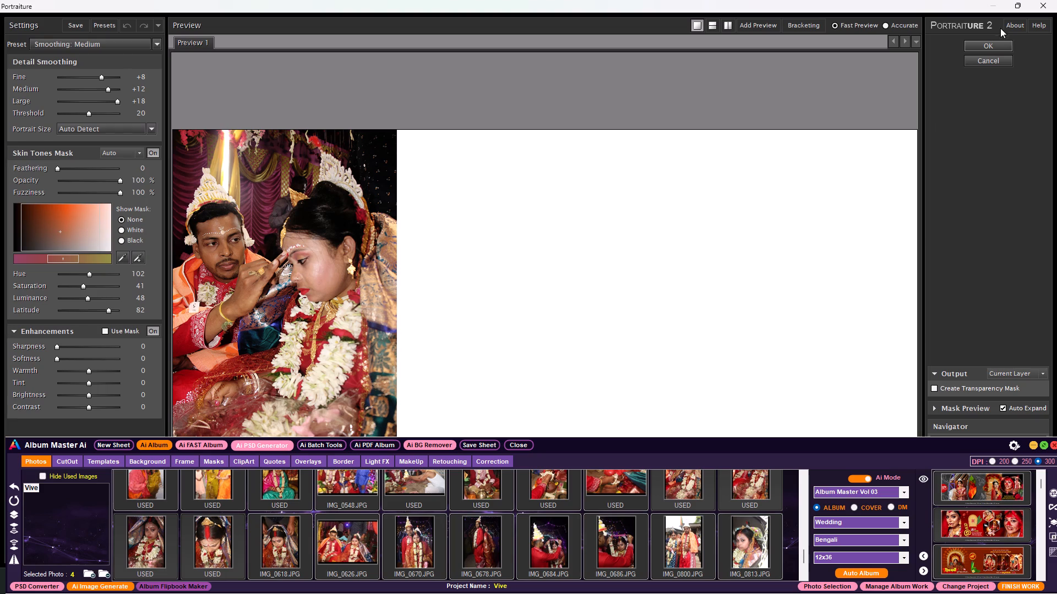
left_click(1005, 41)
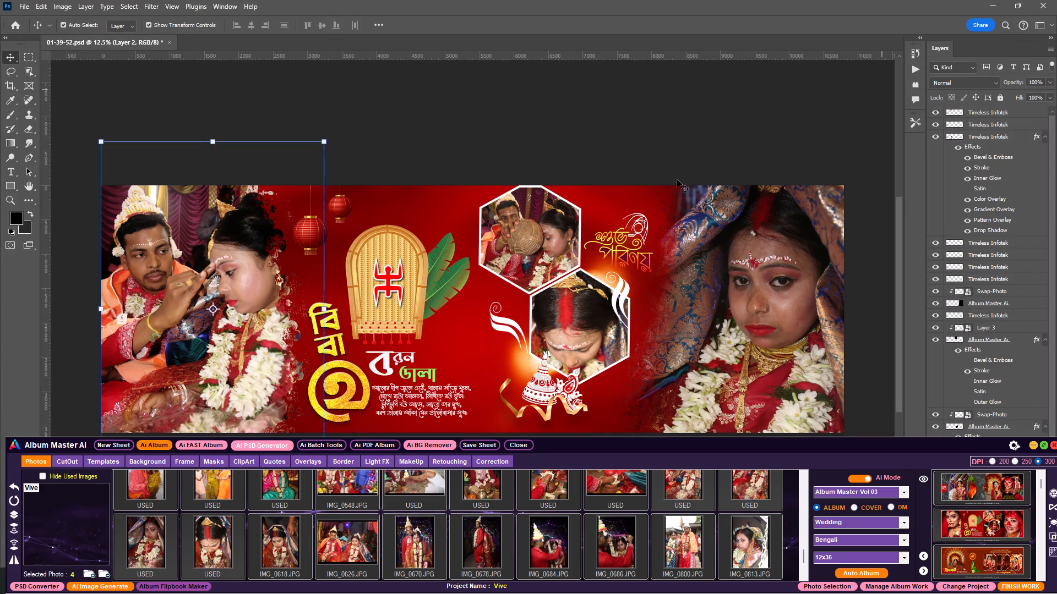
Brighten the upper hexagon photo slightly with Curves by lifting the midpoint of the RGB curve.
left_click(543, 241)
left_click(57, 10)
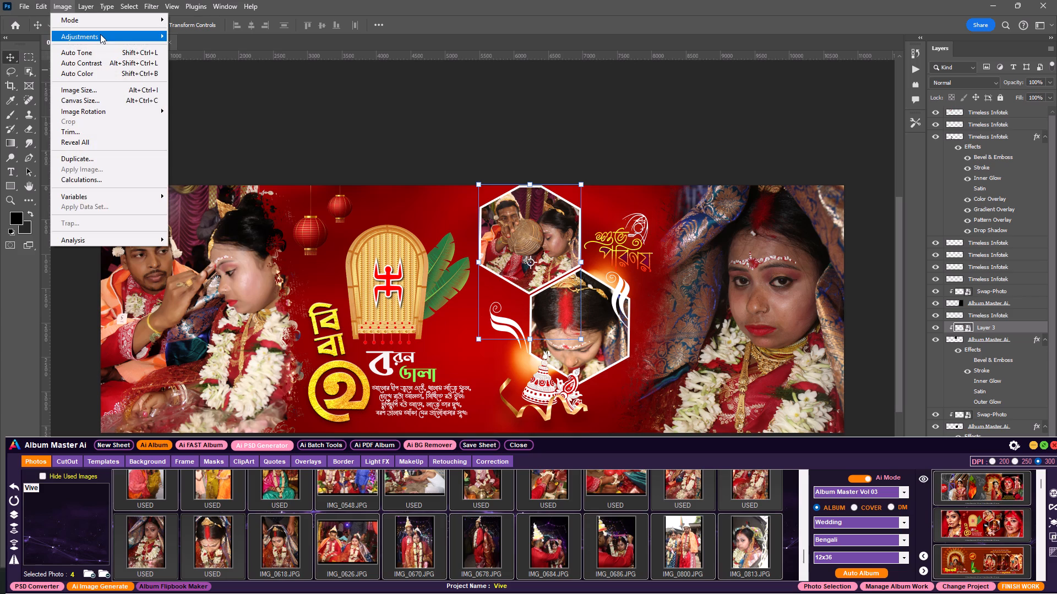
left_click(100, 34)
left_click(185, 57)
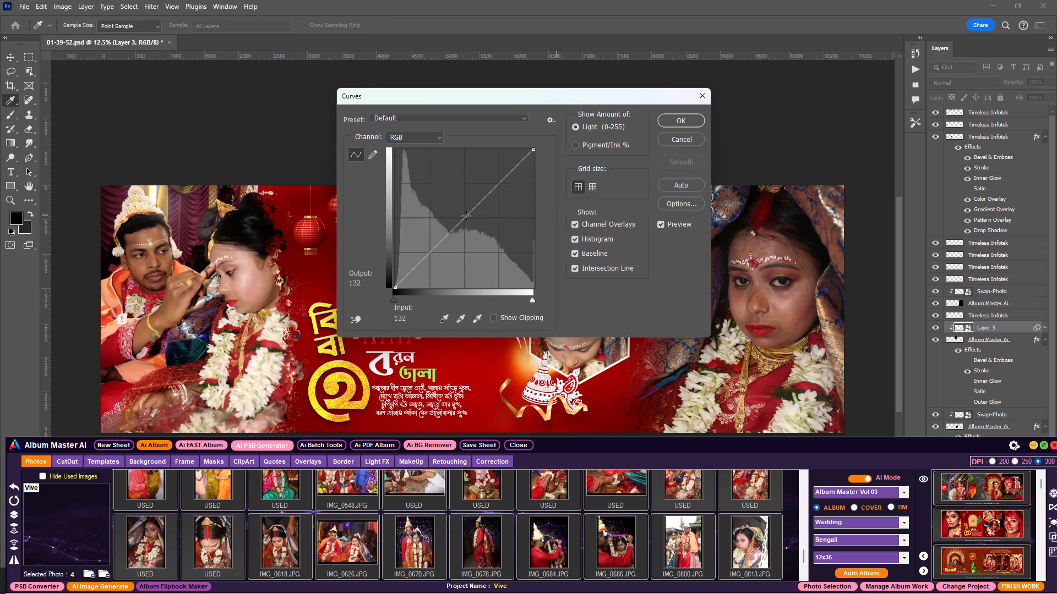
left_click(462, 214)
left_click(670, 123)
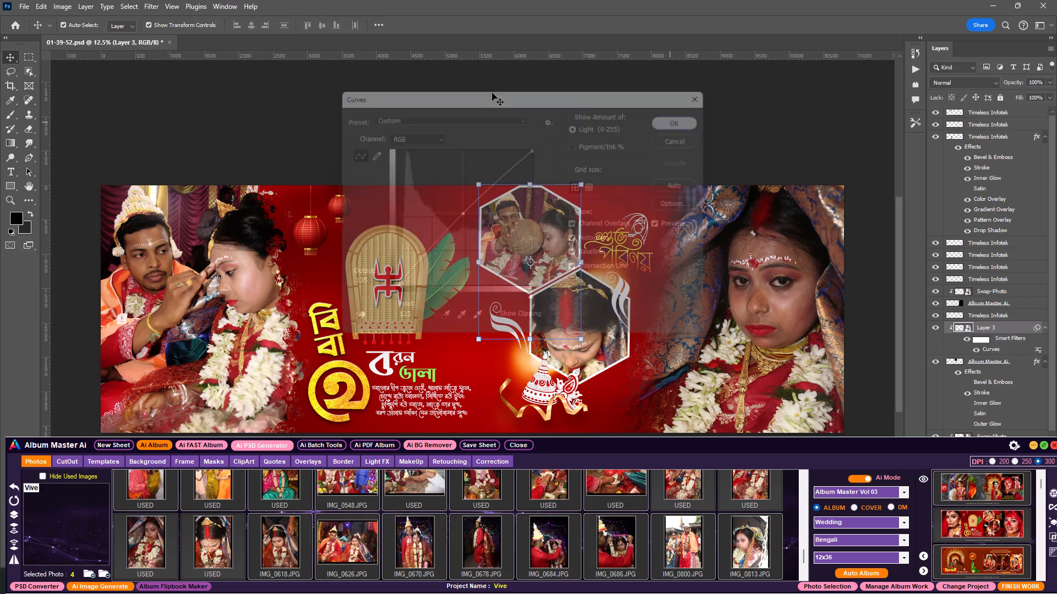
Apply Selective Color to the upper hexagon photo, setting Black in the Blacks to +6%.
left_click(56, 4)
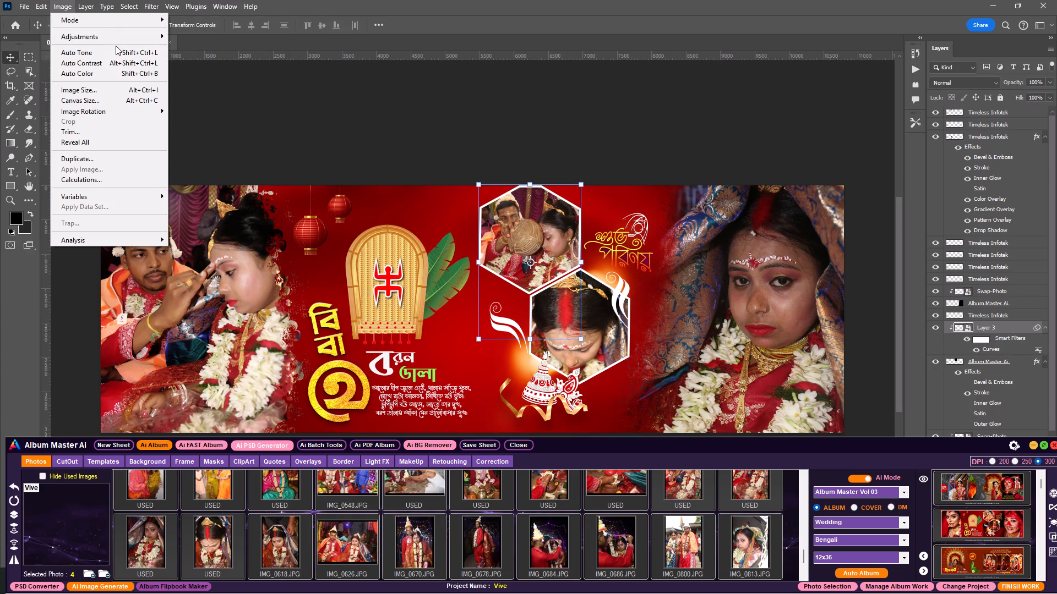
left_click(116, 40)
left_click(222, 204)
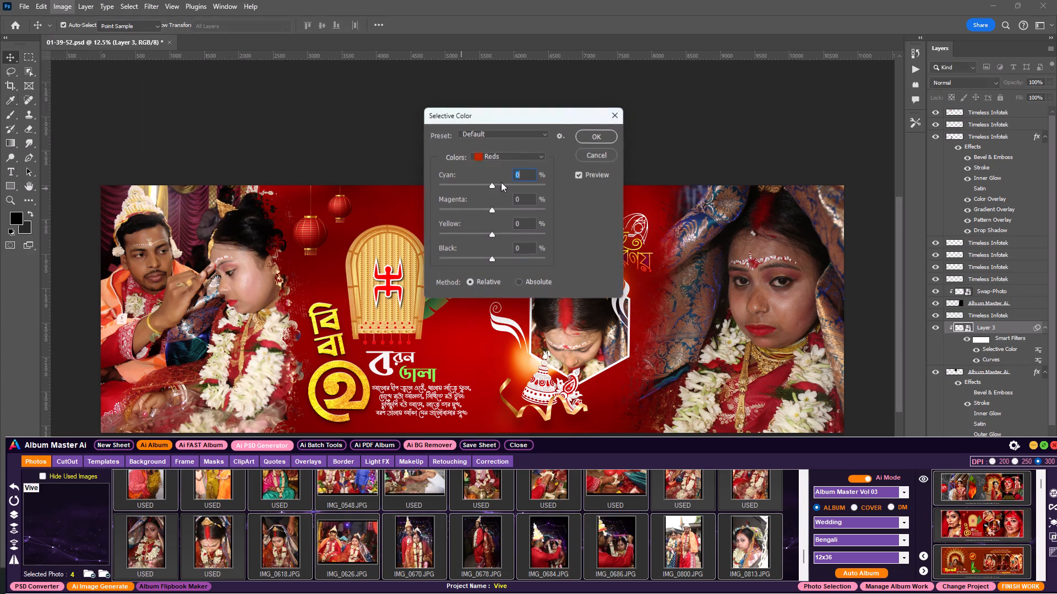
left_click(518, 162)
left_click(508, 158)
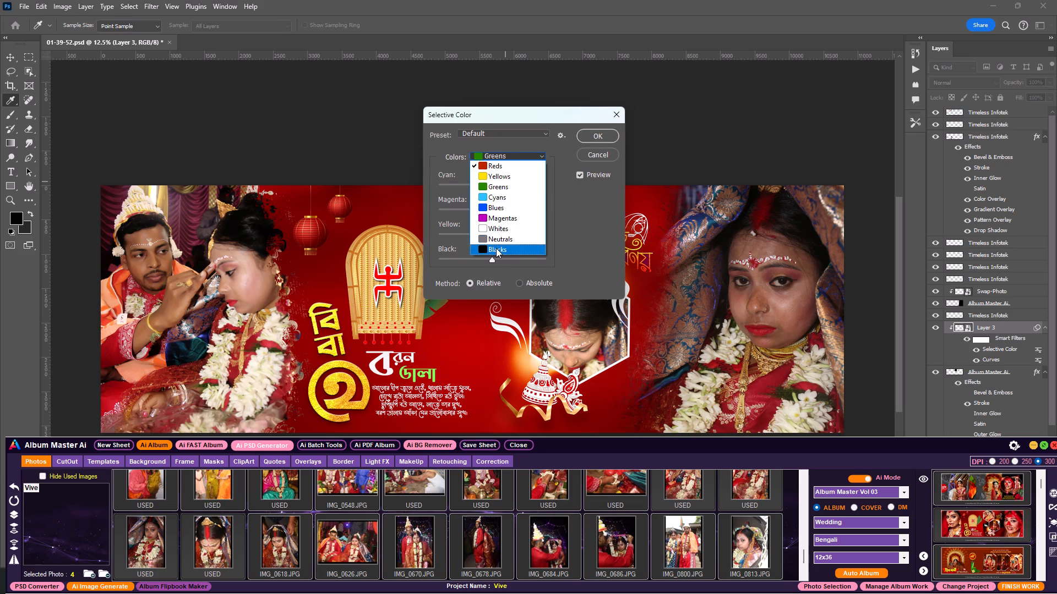
left_click(496, 248)
left_click(494, 258)
left_click(596, 137)
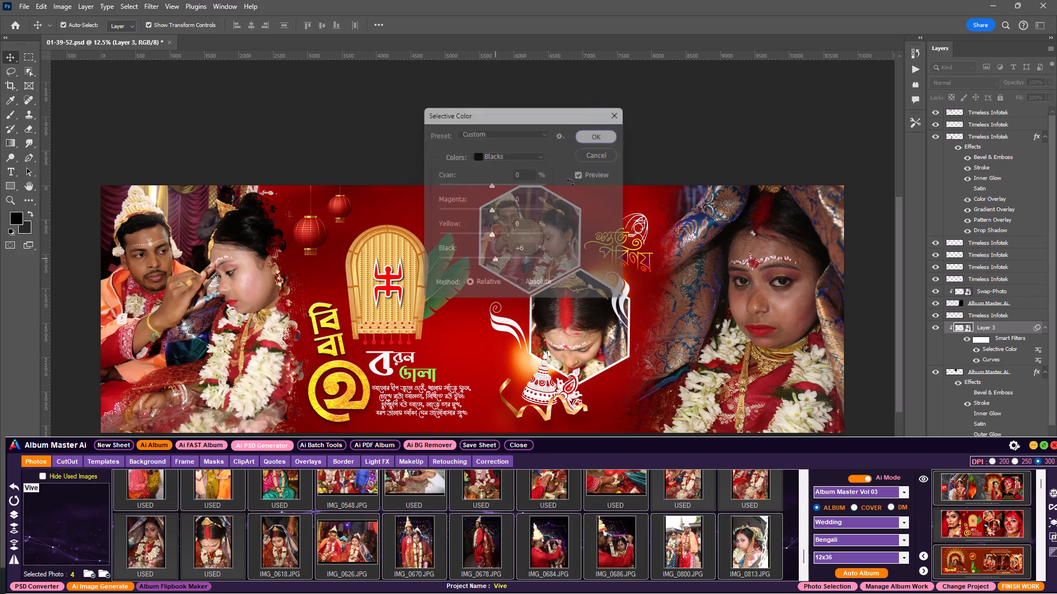
Smooth the skin in the upper hexagon photo with the Portraiture filter.
left_click(153, 9)
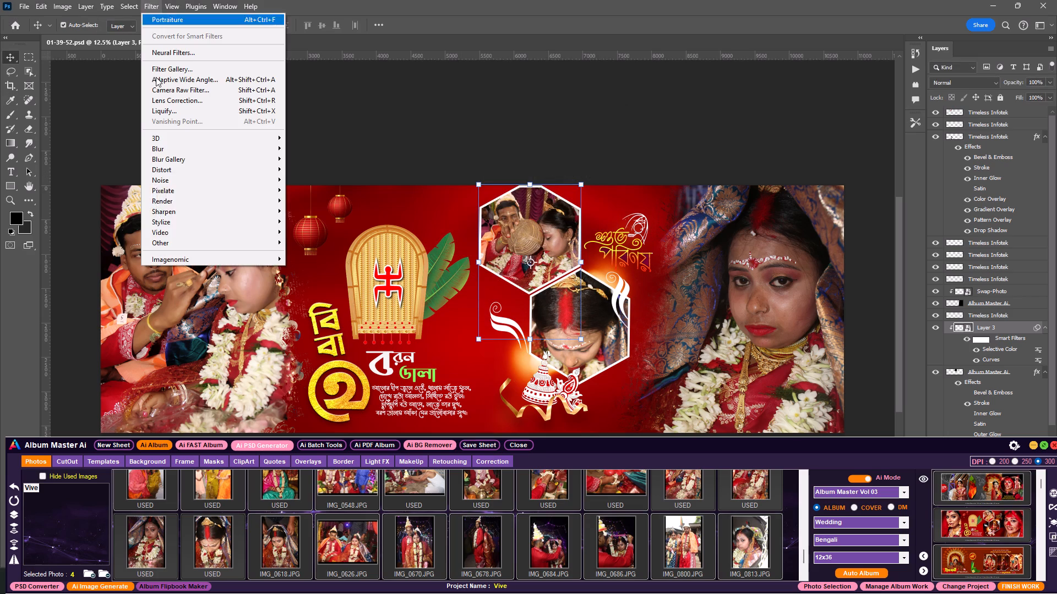
left_click(180, 257)
left_click(301, 259)
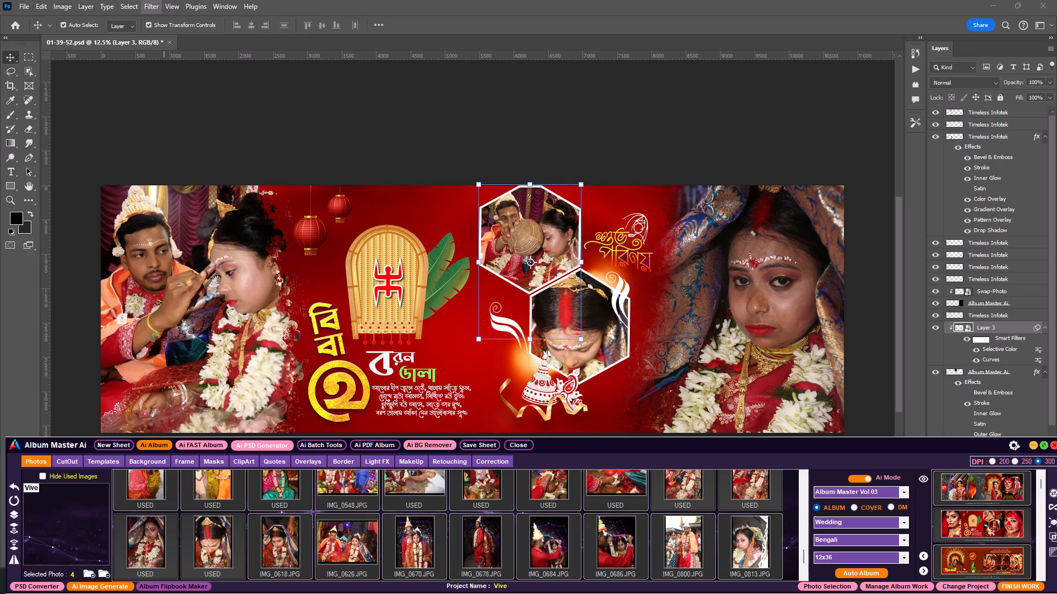
left_click(966, 51)
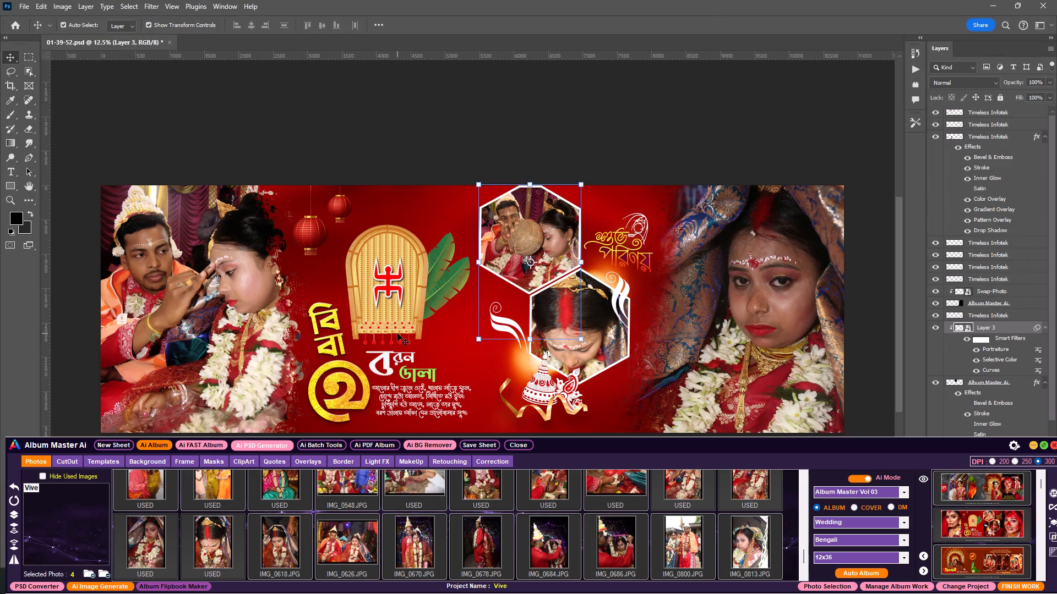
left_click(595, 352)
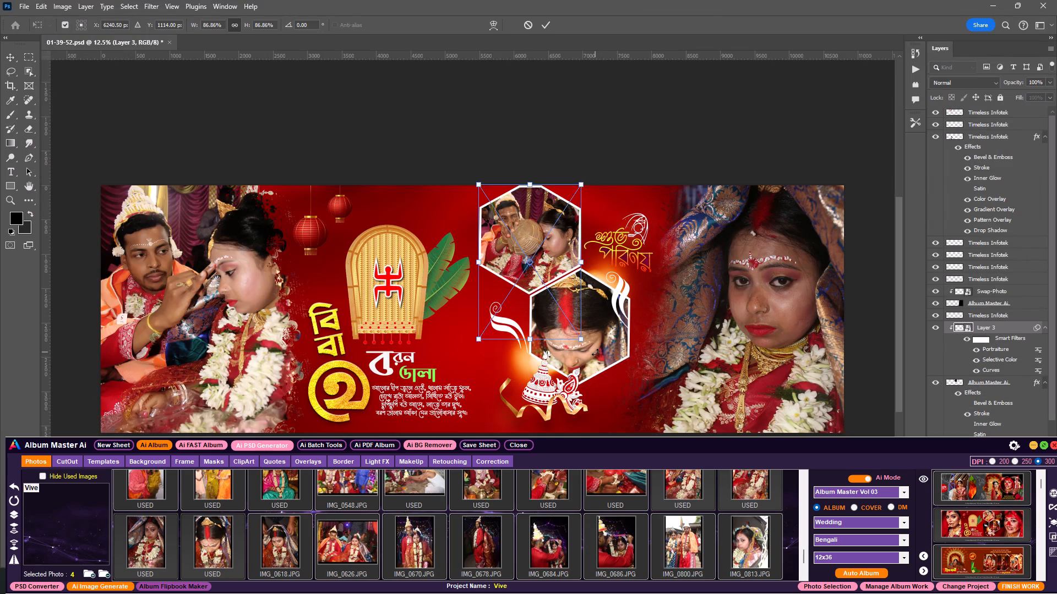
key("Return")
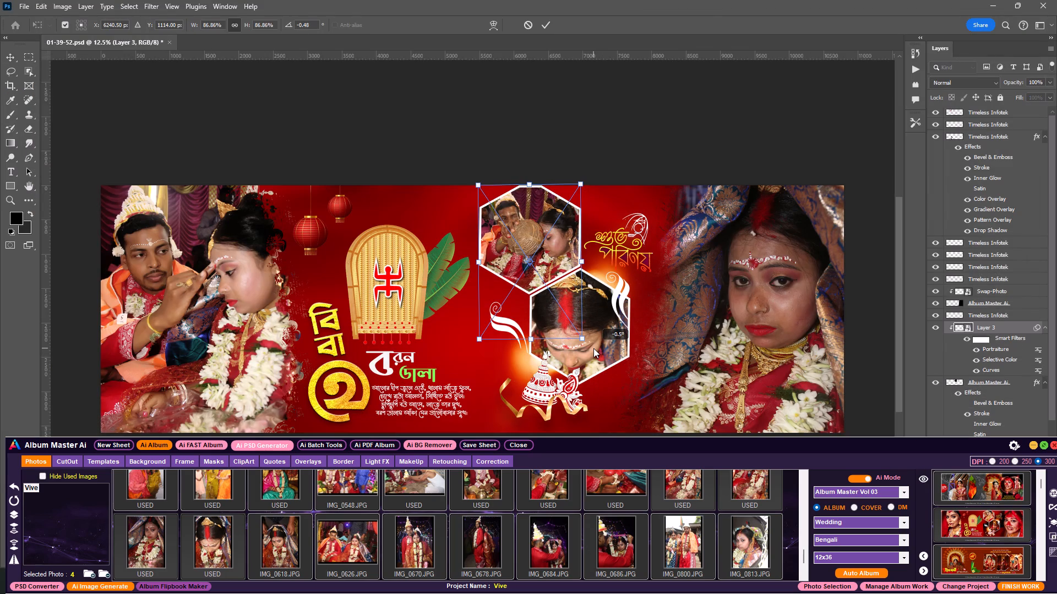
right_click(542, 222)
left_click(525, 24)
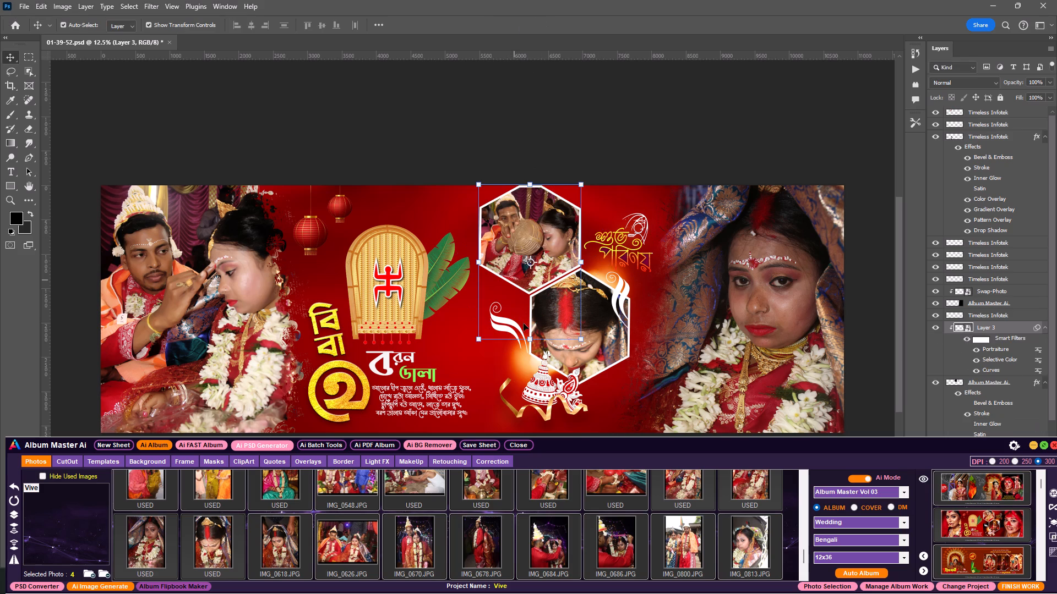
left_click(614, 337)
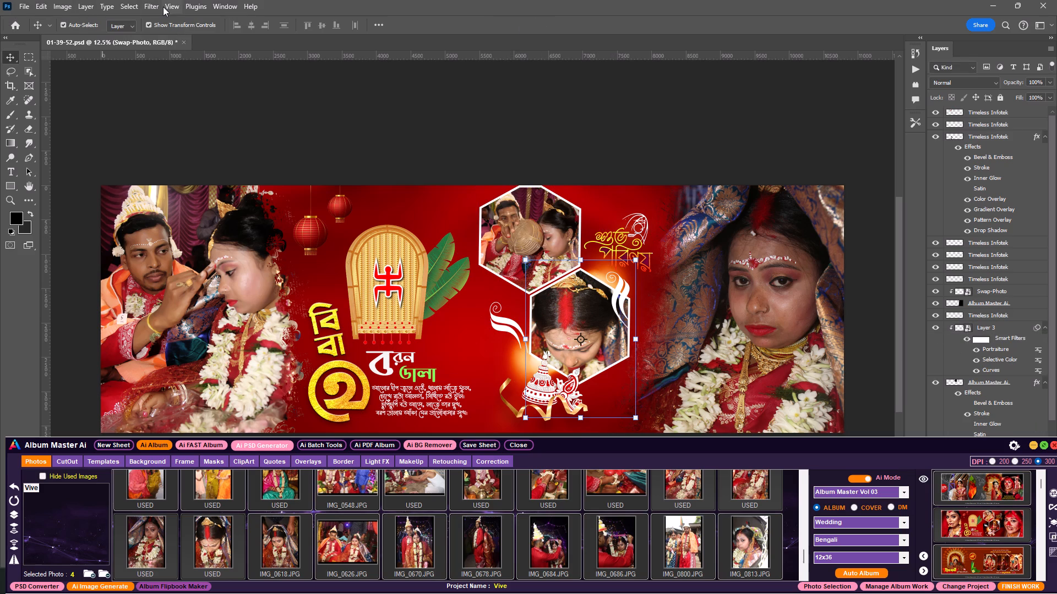